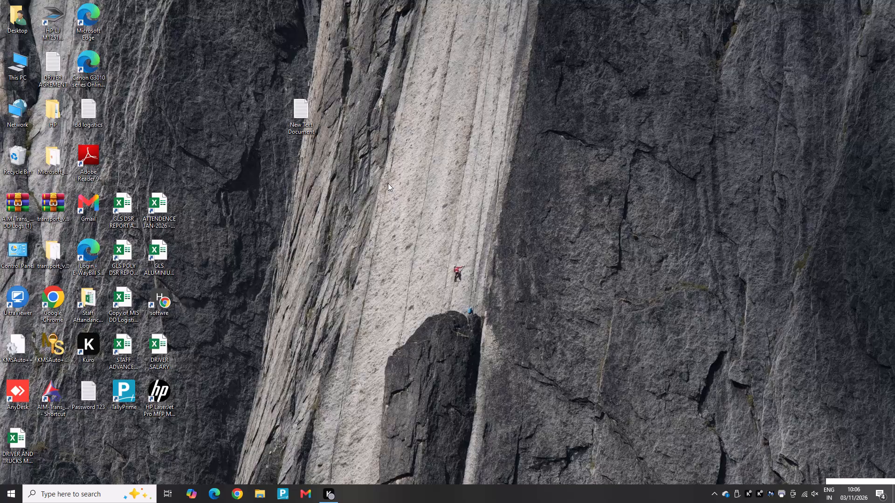
# Launch Google Chrome from the desktop.
pyautogui.doubleClick(53, 298)
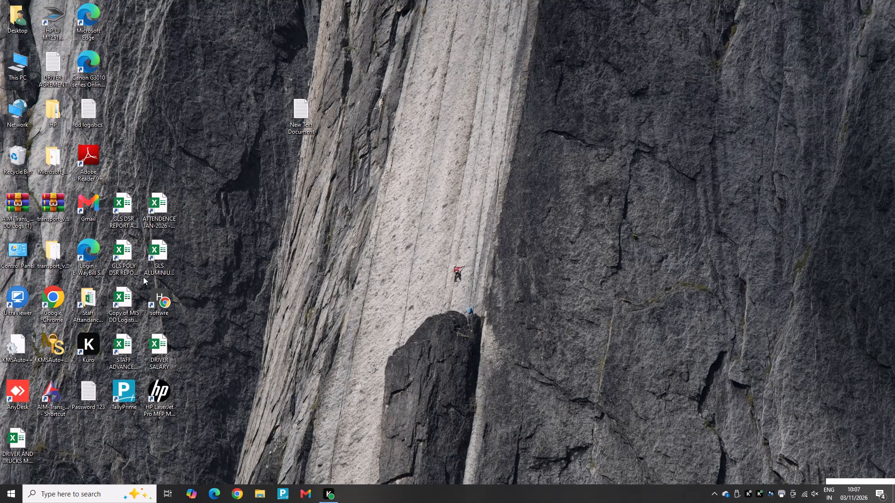
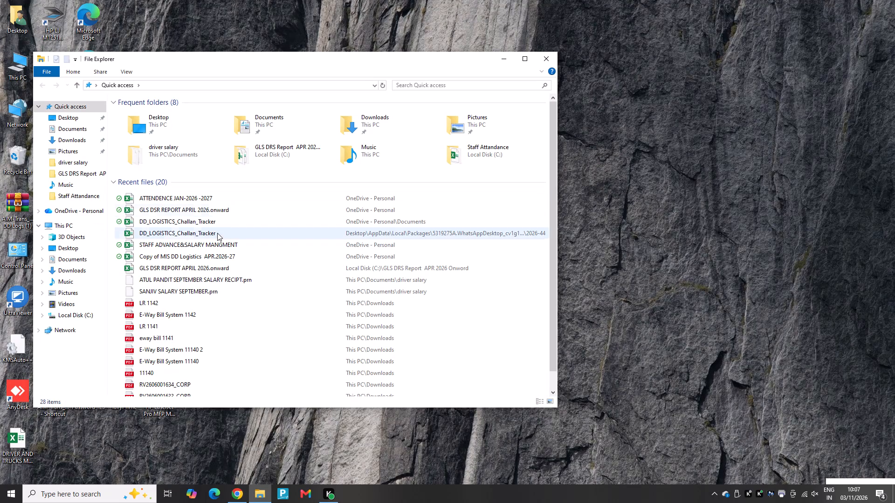
# Open the DD_LOGISTICS_Challan_Tracker workbook stored in OneDrive Documents and put the File Explorer window away.
pyautogui.doubleClick(239, 221)
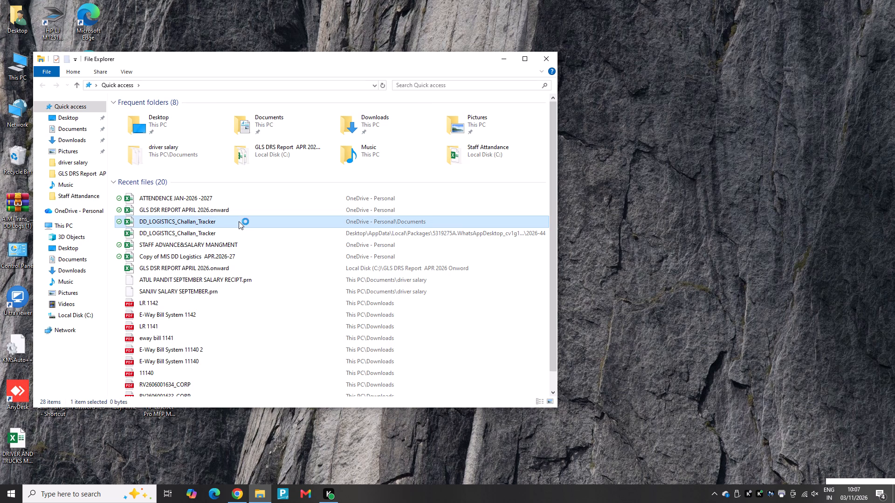
pyautogui.click(504, 61)
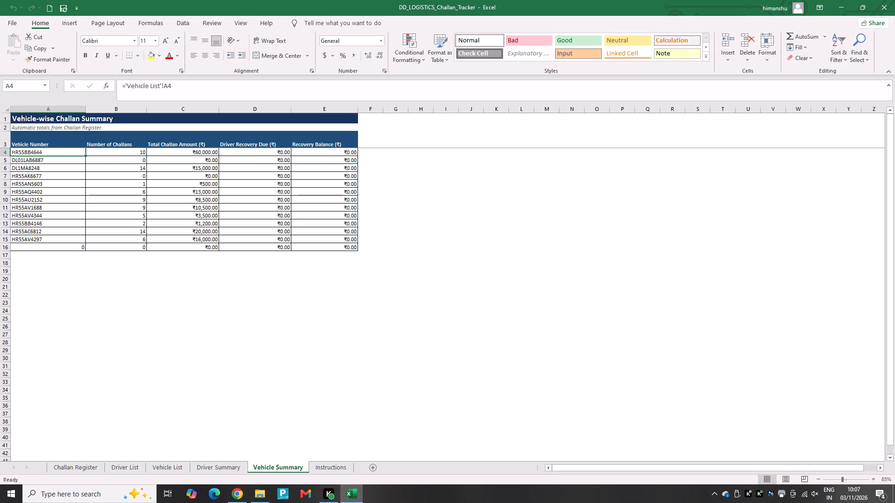
# Apply all borders to the blank rows A92:P131 below the existing table on the Challan Register sheet.
pyautogui.click(71, 466)
pyautogui.click(228, 277)
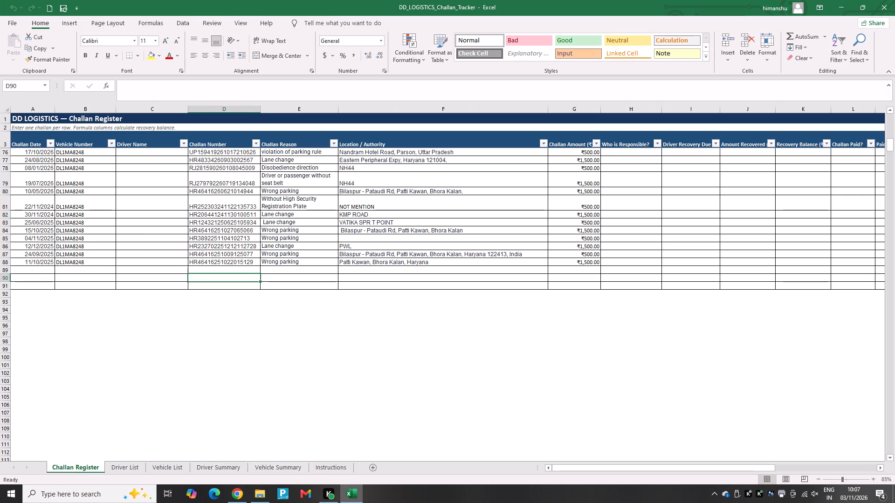
pyautogui.press('Left')
pyautogui.press('Left')
pyautogui.press('Left')
pyautogui.press('Left')
pyautogui.press('Left')
pyautogui.press('Left')
pyautogui.press('Left')
pyautogui.press('Left')
pyautogui.press('Left')
pyautogui.press('Left')
pyautogui.press('Left')
pyautogui.press('Left')
pyautogui.press('Left')
pyautogui.press('Left')
pyautogui.press('Left')
pyautogui.press('Left')
pyautogui.press('Left')
pyautogui.press('Left')
pyautogui.press('Left')
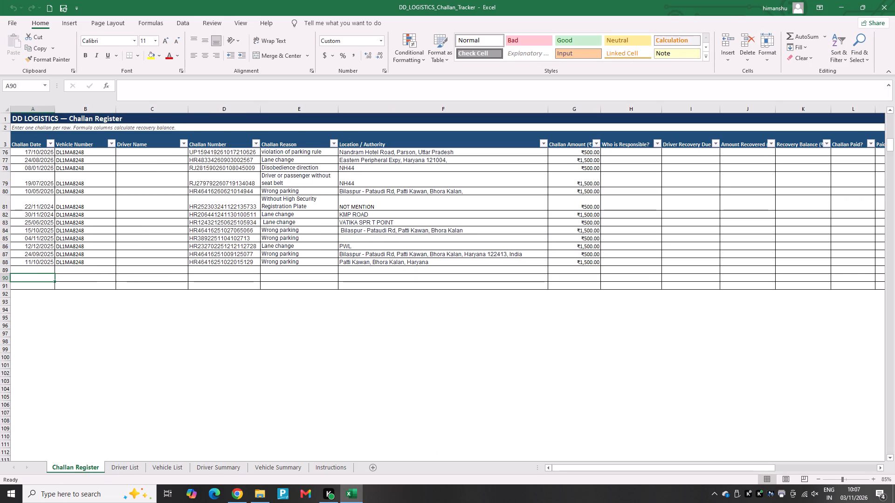
pyautogui.press('Up')
pyautogui.press('Down')
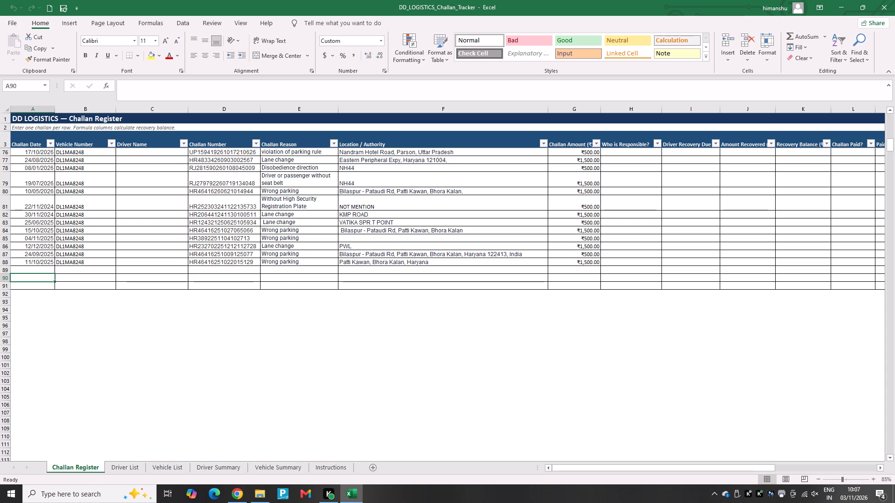
pyautogui.press('Down')
pyautogui.press('Down')
pyautogui.press('Up')
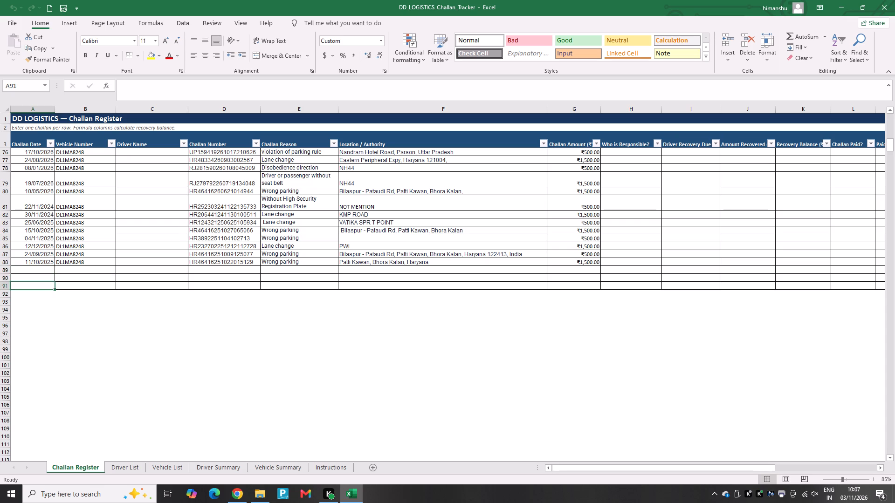
pyautogui.press('Down')
pyautogui.hotkey('shift', 'Down')
pyautogui.hotkey('shift', 'Down')
pyautogui.hotkey('shift', 'Down')
pyautogui.hotkey('shift', 'Down')
pyautogui.hotkey('shift', 'Down')
pyautogui.hotkey('shift', 'Down')
pyautogui.hotkey('shift', 'Down')
pyautogui.hotkey('shift', 'Down')
pyautogui.hotkey('shift', 'Down')
pyautogui.hotkey('shift', 'Down')
pyautogui.hotkey('shift', 'Down')
pyautogui.hotkey('shift', 'Down')
pyautogui.hotkey('shift', 'Down')
pyautogui.hotkey('shift', 'Down')
pyautogui.hotkey('shift', 'Down')
pyautogui.hotkey('shift', 'Down')
pyautogui.hotkey('shift', 'Down')
pyautogui.hotkey('shift', 'Down')
pyautogui.hotkey('shift', 'Down')
pyautogui.hotkey('shift', 'Down')
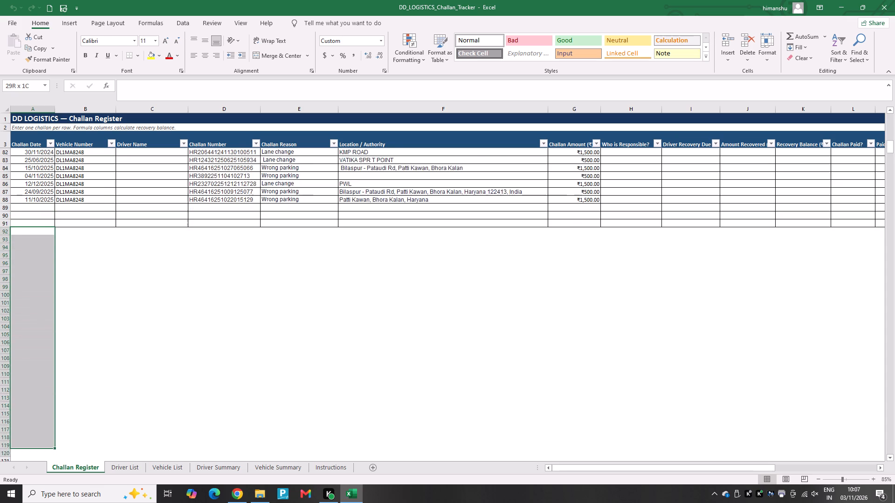
pyautogui.hotkey('shift', 'Down')
pyautogui.hotkey('shift', 'Down')
pyautogui.hotkey('shift', 'Down')
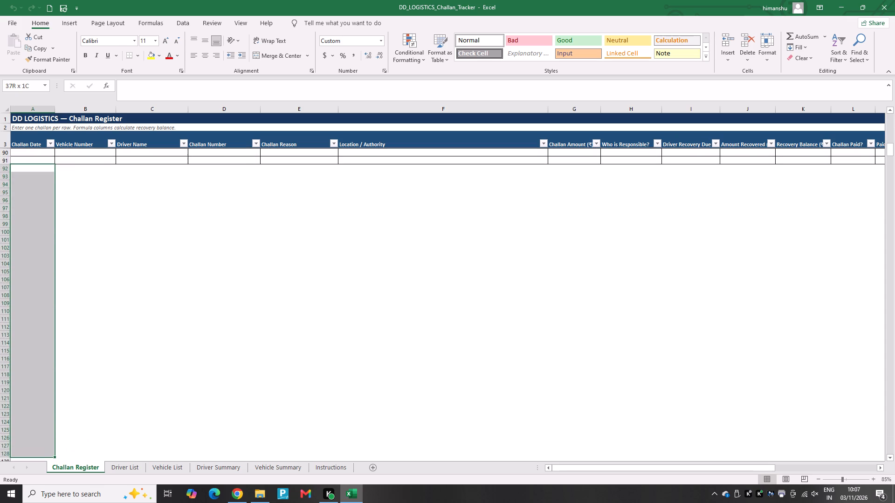
pyautogui.hotkey('shift', 'Right')
pyautogui.hotkey('shift', 'Right')
pyautogui.hotkey('shift', 'Right')
pyautogui.hotkey('shift', 'Right')
pyautogui.hotkey('shift', 'Right')
pyautogui.hotkey('shift', 'Right')
pyautogui.hotkey('shift', 'Right')
pyautogui.hotkey('shift', 'Right')
pyautogui.hotkey('shift', 'Right')
pyautogui.hotkey('shift', 'Right')
pyautogui.hotkey('shift', 'Right')
pyautogui.hotkey('shift', 'Right')
pyautogui.hotkey('shift', 'Right')
pyautogui.hotkey('shift', 'Right')
pyautogui.hotkey('shift', 'Right')
pyautogui.hotkey('shift', 'Right')
pyautogui.hotkey('shift', 'Right')
pyautogui.hotkey('shift', 'Right')
pyautogui.hotkey('shift', 'Right')
pyautogui.hotkey('shift', 'Right')
pyautogui.hotkey('shift', 'Right')
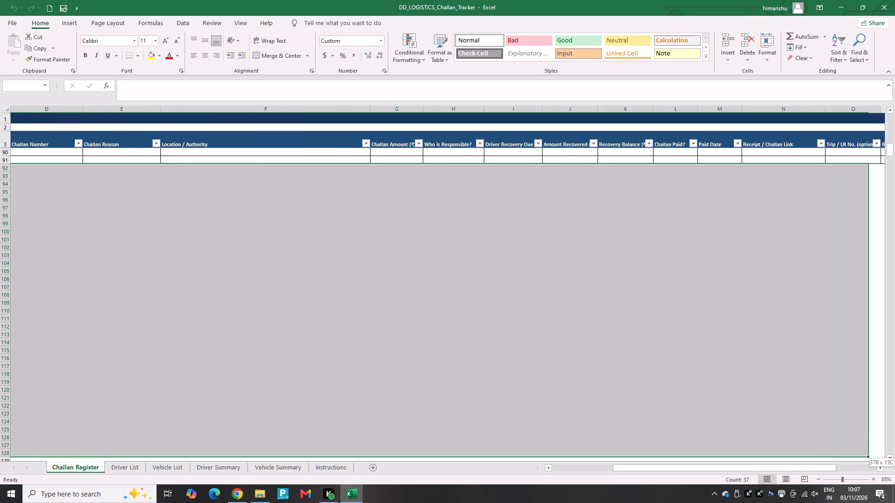
pyautogui.hotkey('shift', 'Right')
pyautogui.hotkey('shift', 'Right')
pyautogui.hotkey('shift', 'Left')
pyautogui.hotkey('shift', 'Down')
pyautogui.hotkey('shift', 'Down')
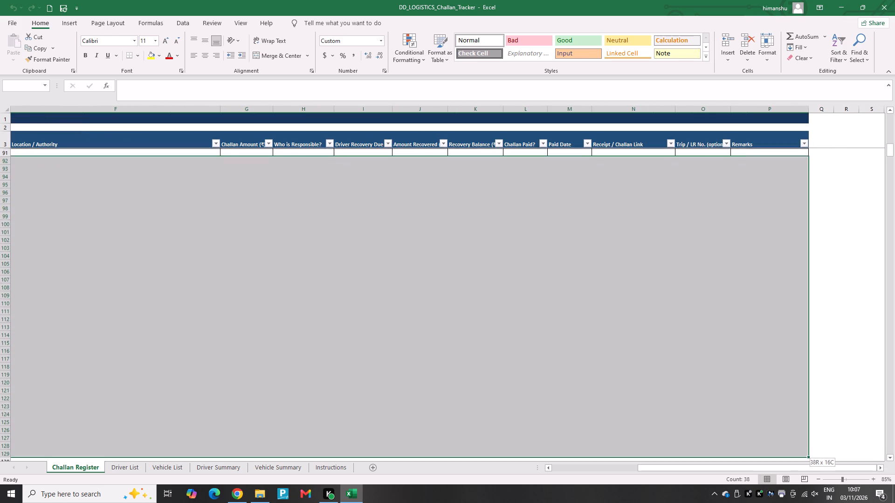
pyautogui.hotkey('shift', 'Down')
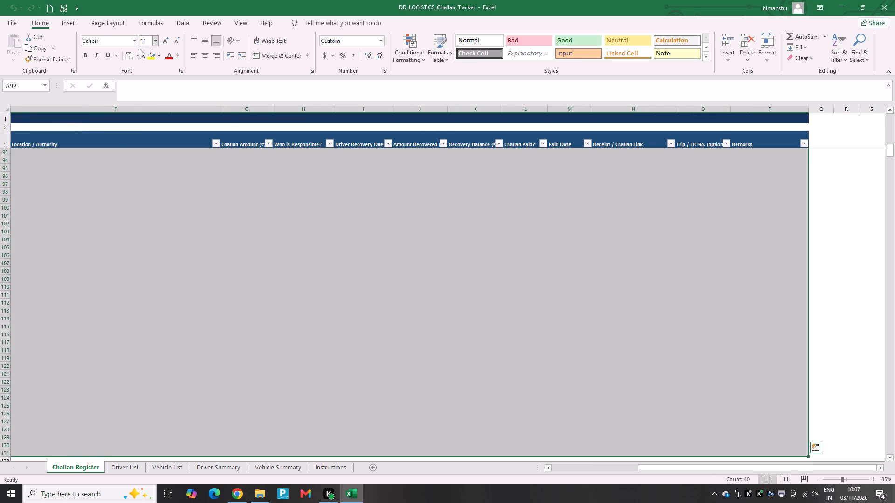
pyautogui.click(138, 53)
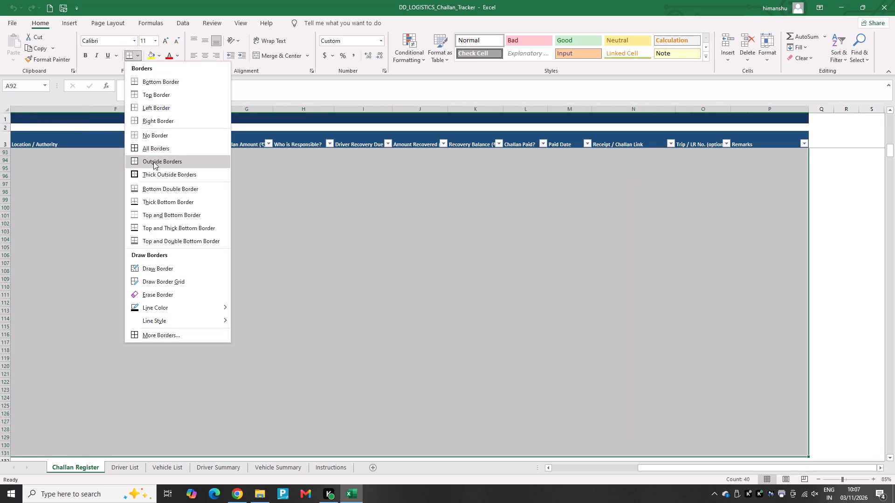
pyautogui.click(164, 151)
# Return to the first empty register row and select its Vehicle Number cell, B89.
pyautogui.press('Left')
pyautogui.press('Left')
pyautogui.press('Left')
pyautogui.press('Left')
pyautogui.press('Left')
pyautogui.press('Left')
pyautogui.press('Left')
pyautogui.press('Left')
pyautogui.press('Left')
pyautogui.press('Left')
pyautogui.press('Left')
pyautogui.press('Left')
pyautogui.press('Left')
pyautogui.press('Left')
pyautogui.press('Left')
pyautogui.press('Left')
pyautogui.press('Left')
pyautogui.press('Left')
pyautogui.press('Left')
pyautogui.press('Left')
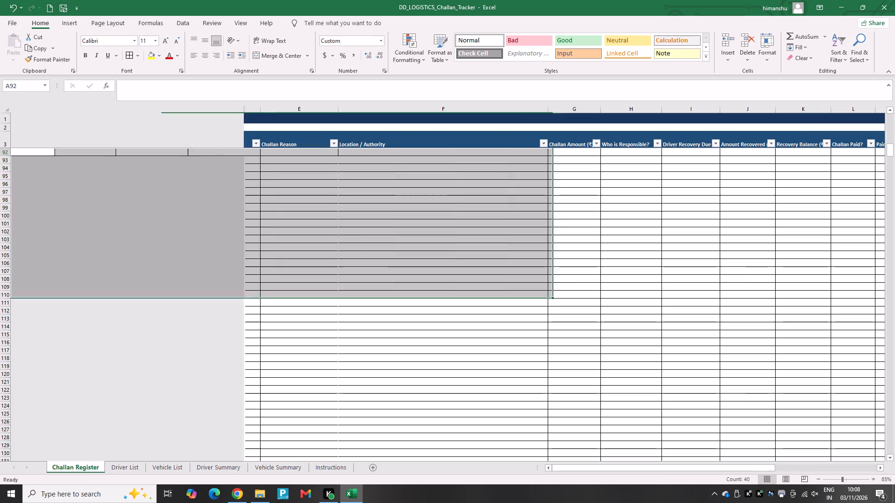
pyautogui.press('Up')
pyautogui.press('Up')
pyautogui.press('Up')
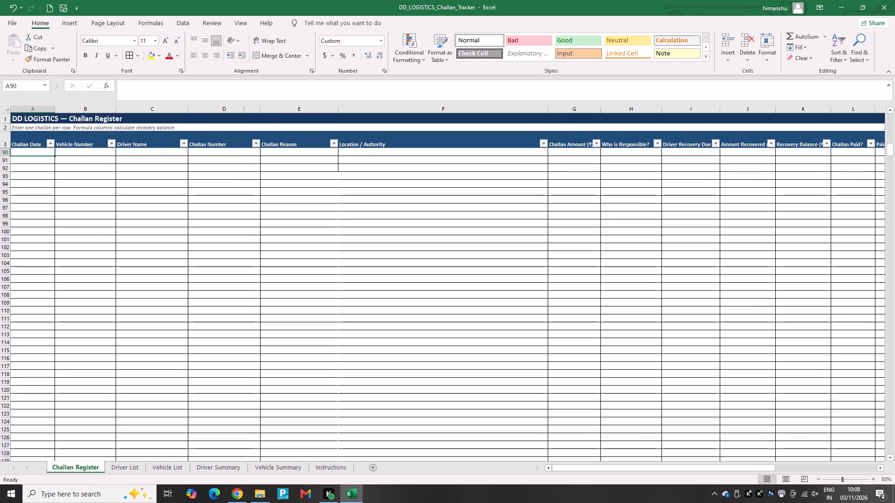
pyautogui.press('Right')
pyautogui.rightClick(205, 88)
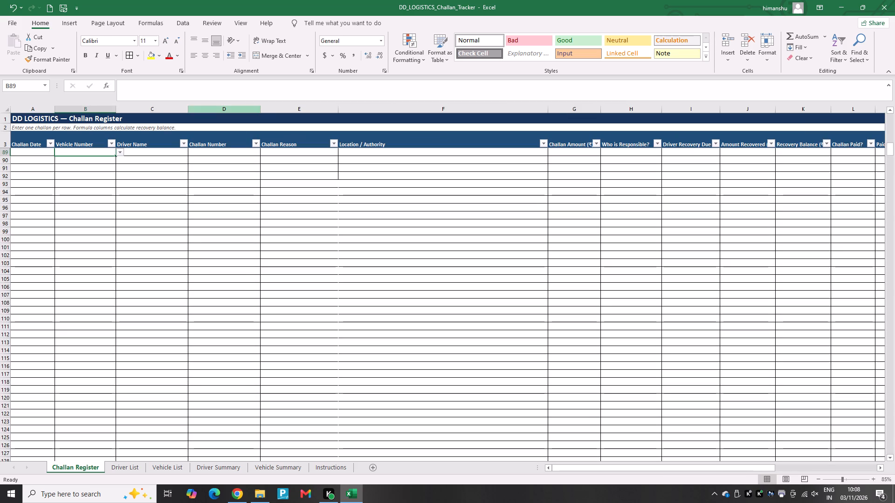
# Examine the Total Challan Amount formula in C5 on the Driver Summary sheet, including its criteria and sum range, without changing it.
pyautogui.click(171, 471)
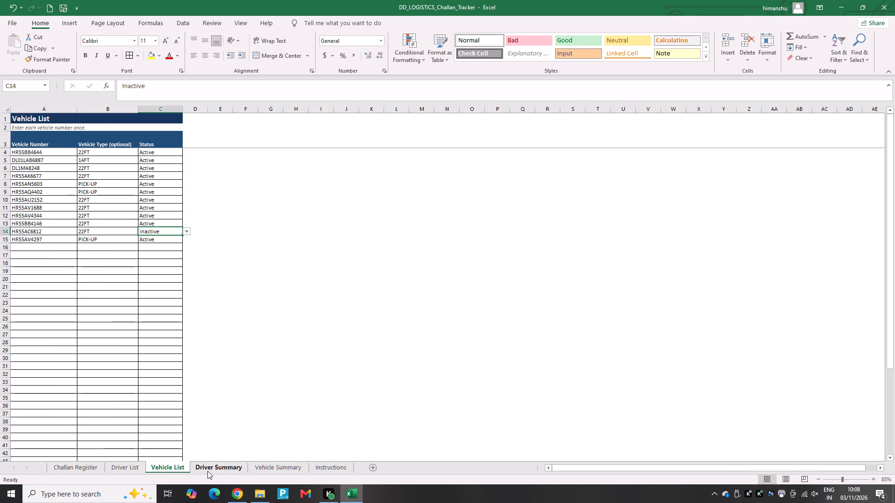
pyautogui.click(207, 471)
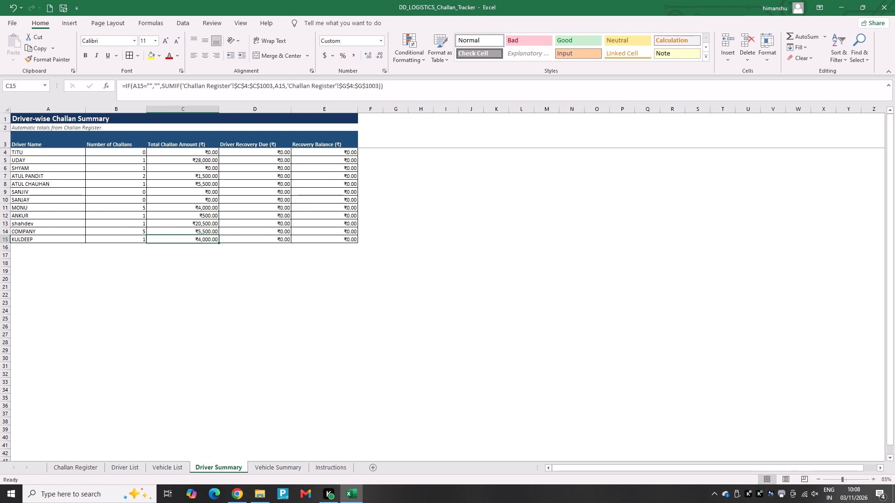
pyautogui.click(182, 159)
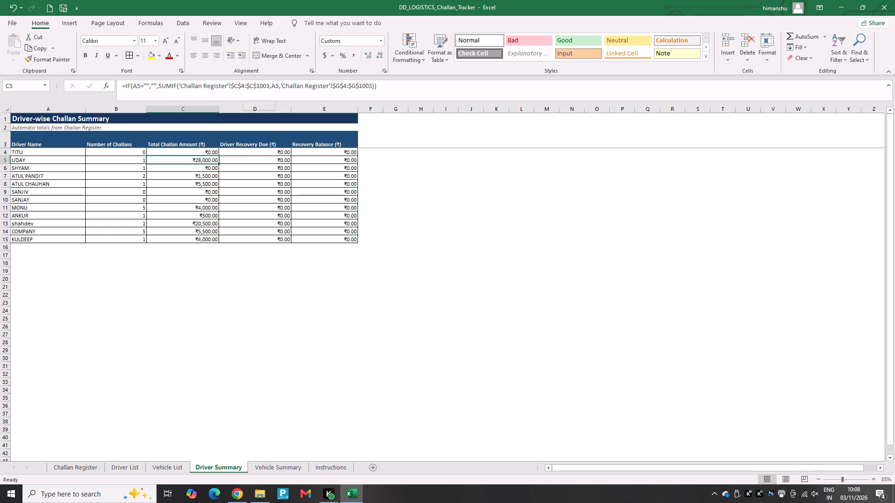
pyautogui.click(260, 83)
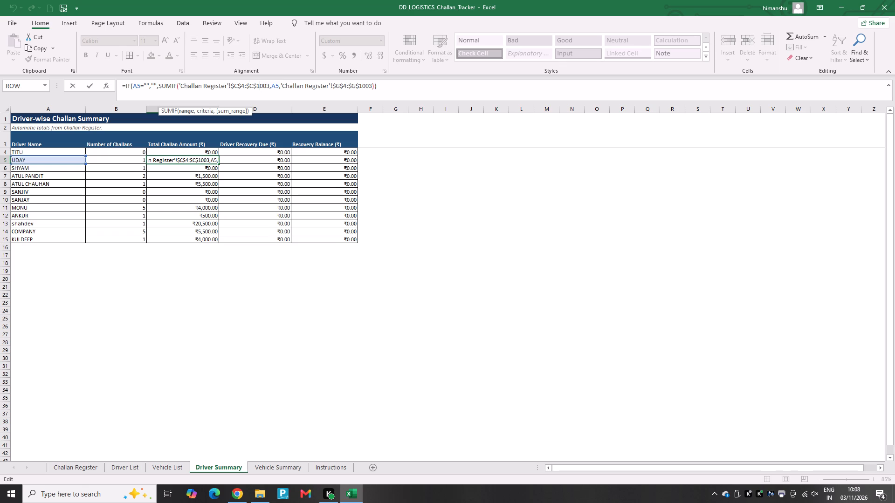
pyautogui.click(271, 85)
pyautogui.click(276, 85)
pyautogui.click(357, 86)
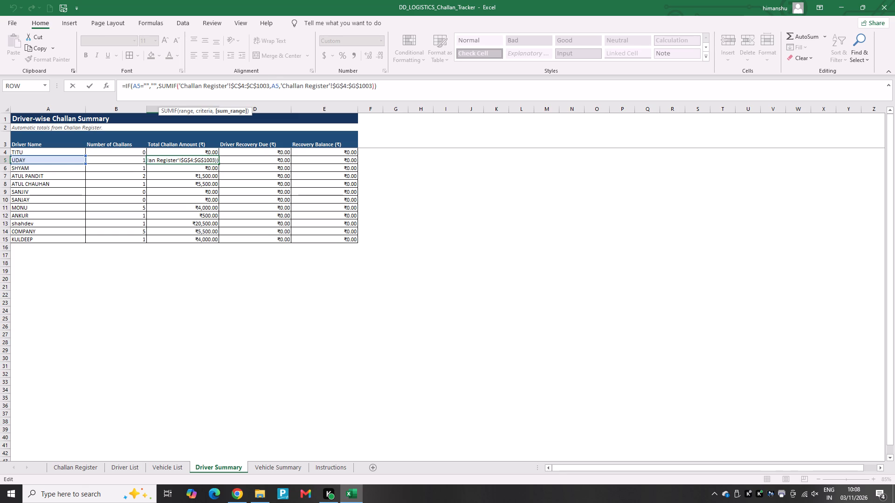
pyautogui.click(367, 84)
pyautogui.click(369, 86)
pyautogui.click(162, 203)
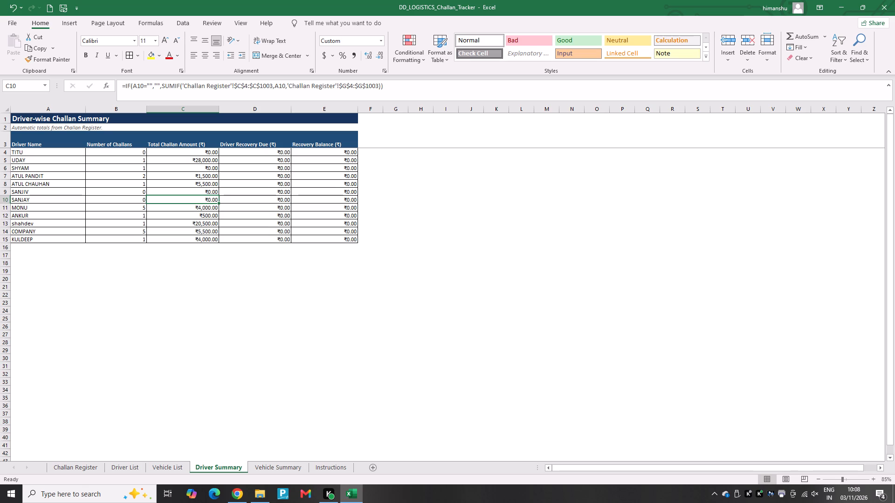
pyautogui.click(63, 466)
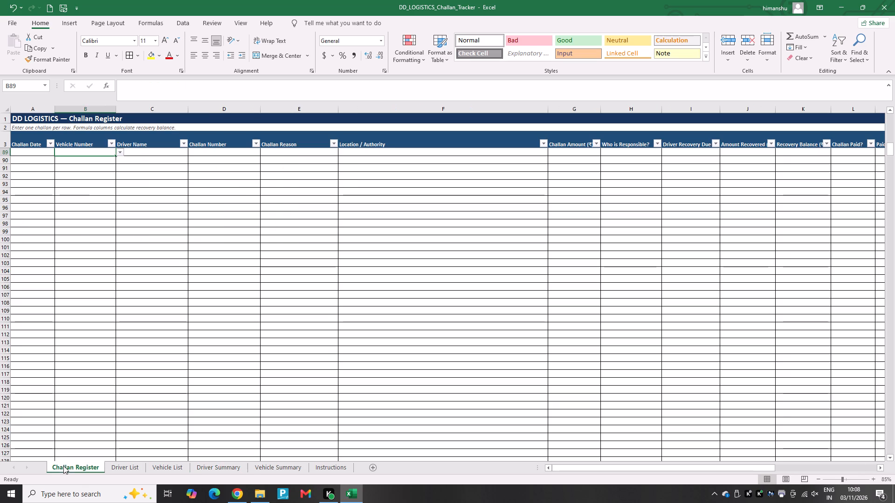
pyautogui.scroll(1, 78, 350)
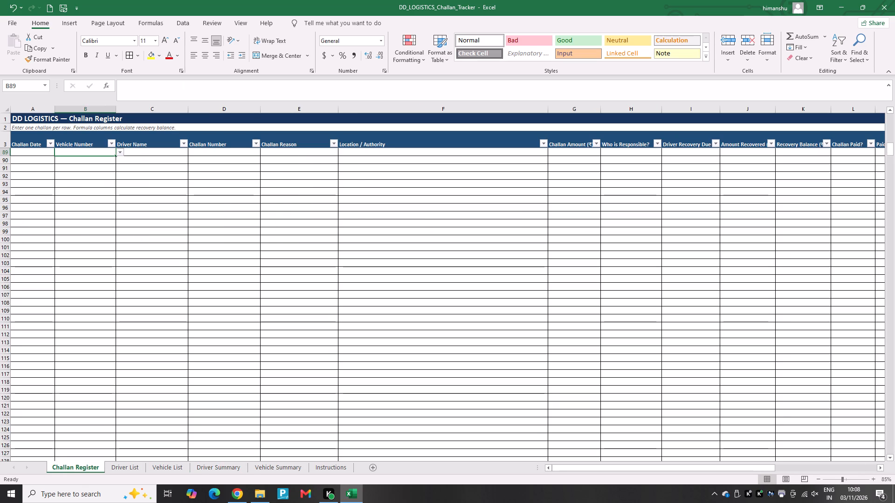
pyautogui.scroll(4, 78, 350)
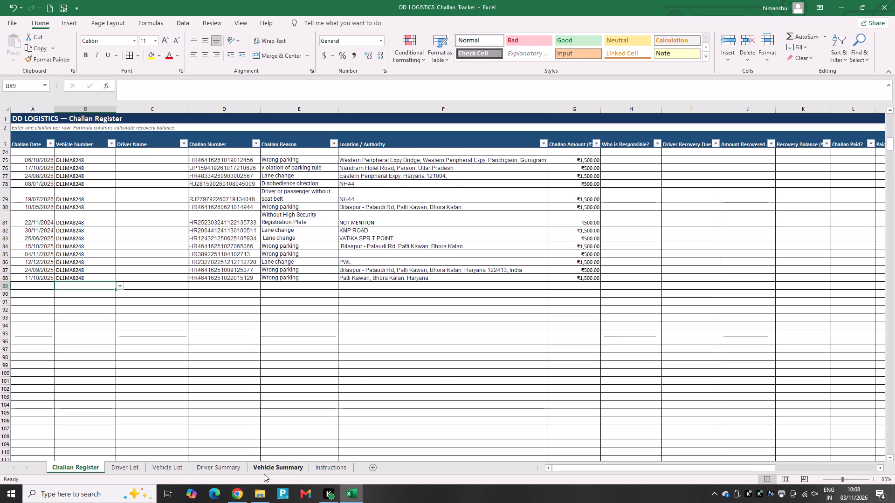
pyautogui.click(270, 469)
pyautogui.doubleClick(198, 169)
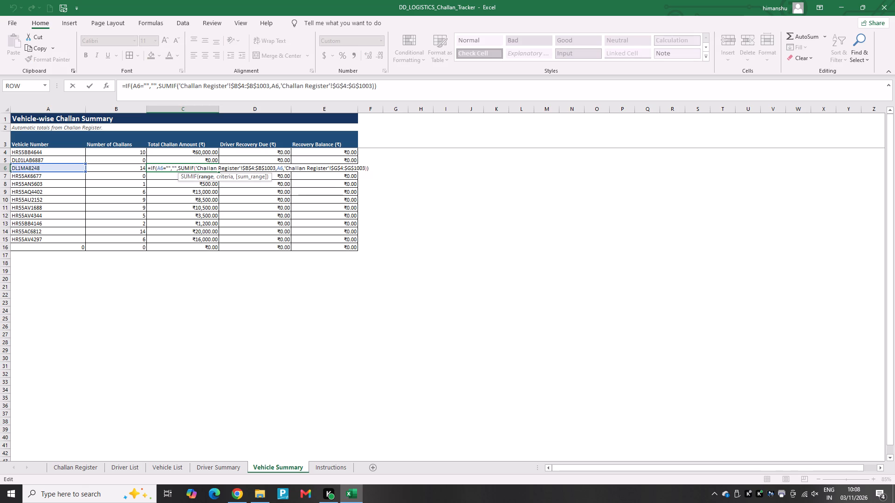
pyautogui.click(261, 86)
pyautogui.click(250, 85)
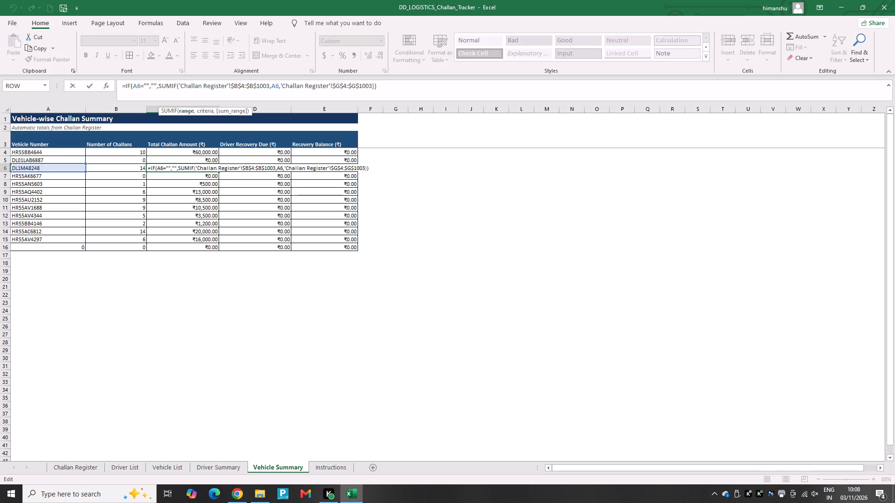
# Examine the Total Challan Amount formula in C6 on the Vehicle Summary sheet, including its IF test, without changing it.
pyautogui.click(144, 82)
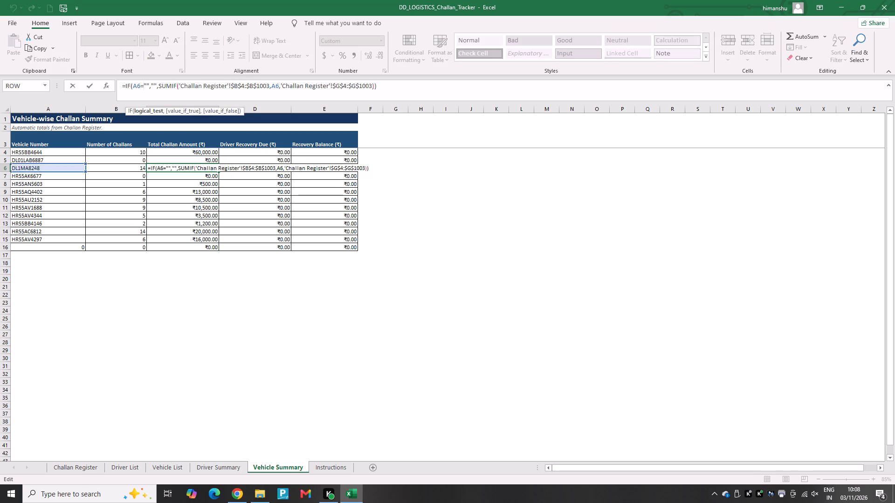
pyautogui.click(132, 85)
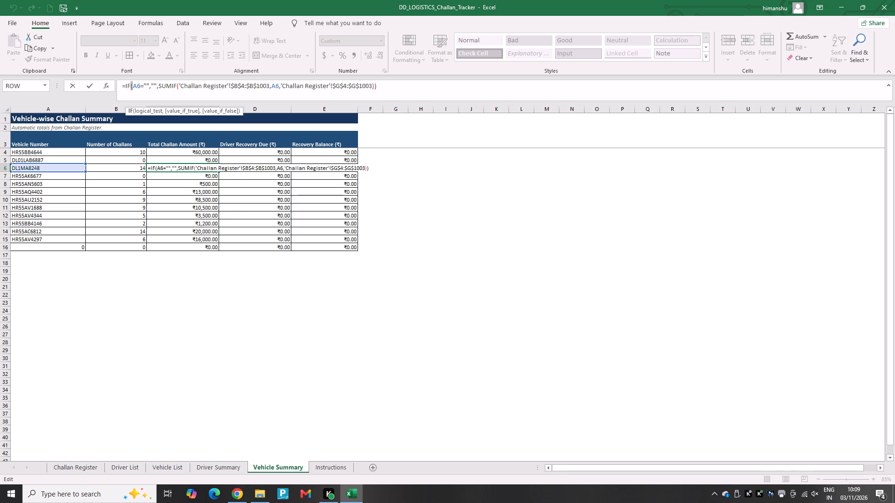
# Examine the blank rows below the last entry on the Challan Register sheet, checking Vehicle Number cells within and beyond the bordered area.
pyautogui.click(69, 469)
pyautogui.click(35, 297)
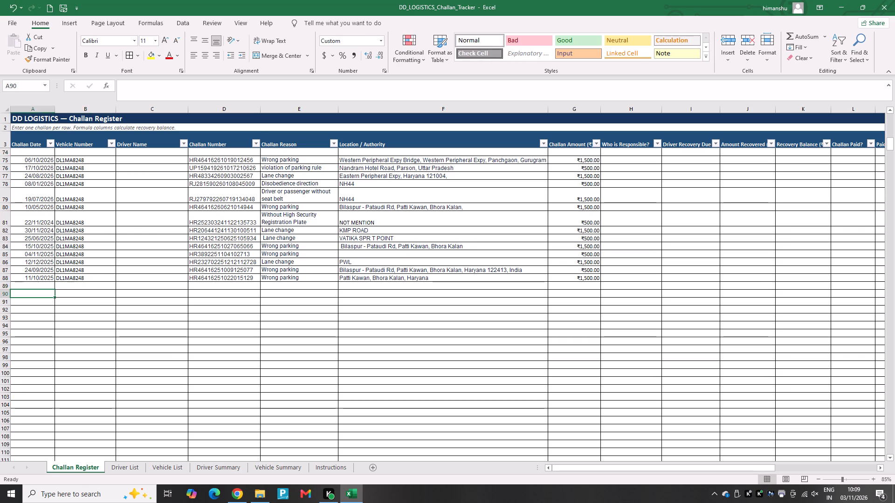
pyautogui.click(104, 299)
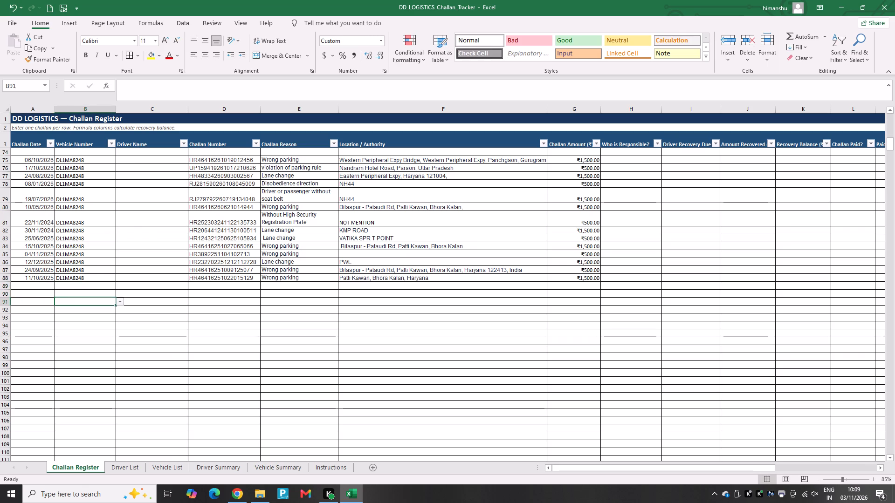
pyautogui.click(105, 360)
pyautogui.scroll(-5, 109, 381)
pyautogui.click(83, 395)
pyautogui.scroll(-8, 110, 379)
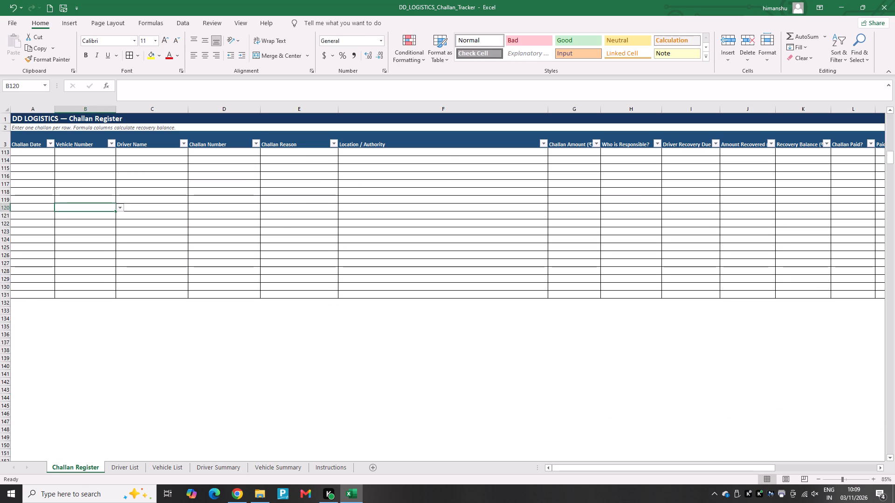
pyautogui.scroll(-1, 110, 379)
pyautogui.click(105, 377)
pyautogui.scroll(-7, 83, 422)
pyautogui.scroll(-16, 88, 415)
pyautogui.click(90, 406)
# Return to the end of the recorded challans and select the Challan Date cell A90, leaving row 89 blank as a separator.
pyautogui.scroll(9, 94, 404)
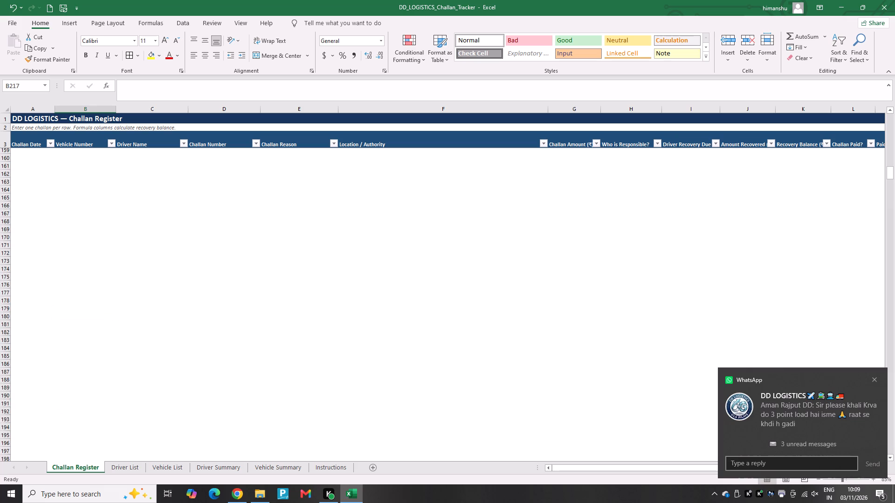
pyautogui.scroll(19, 97, 401)
pyautogui.scroll(3, 123, 372)
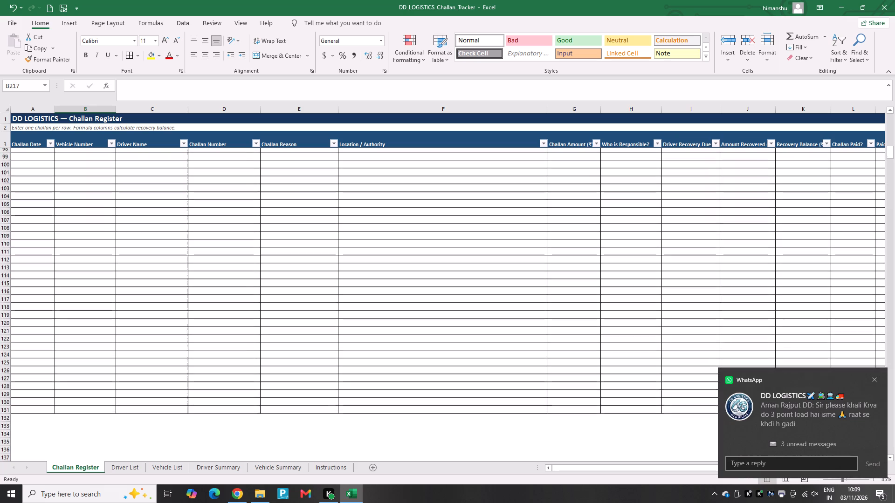
pyautogui.scroll(10, 123, 372)
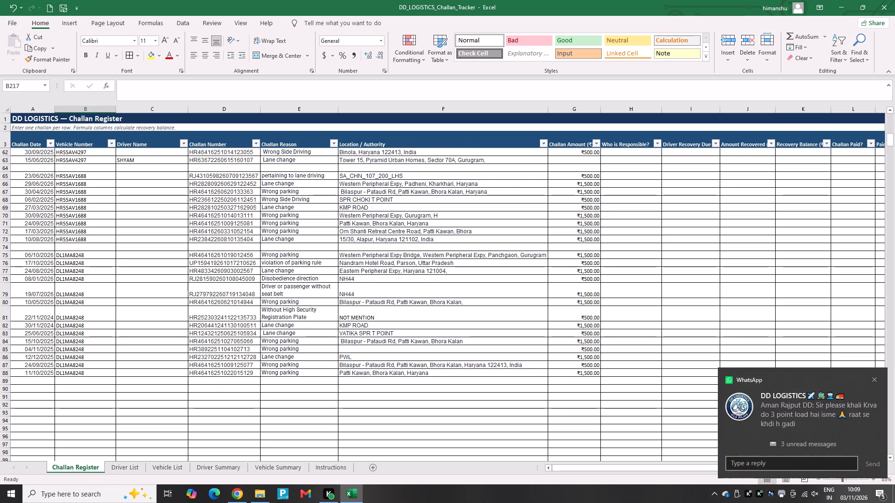
pyautogui.scroll(-3, 124, 361)
pyautogui.click(68, 318)
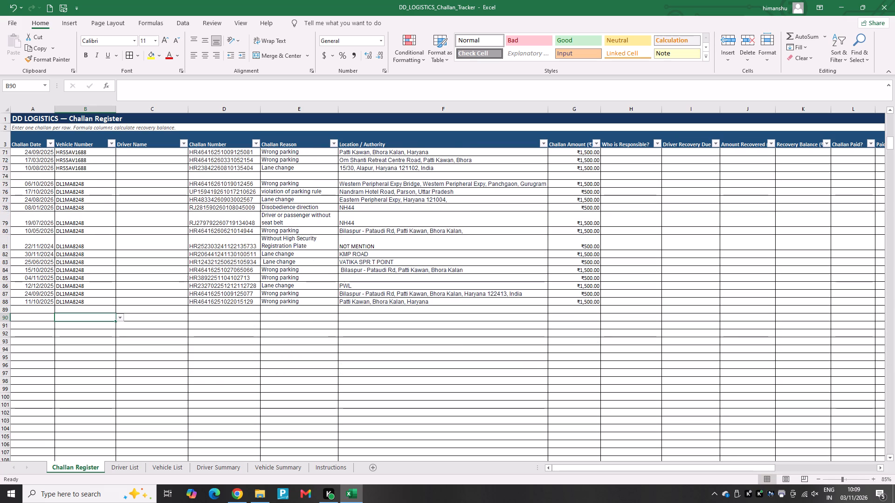
pyautogui.press('Left')
pyautogui.press('Left')
pyautogui.press('Left')
pyautogui.press('Left')
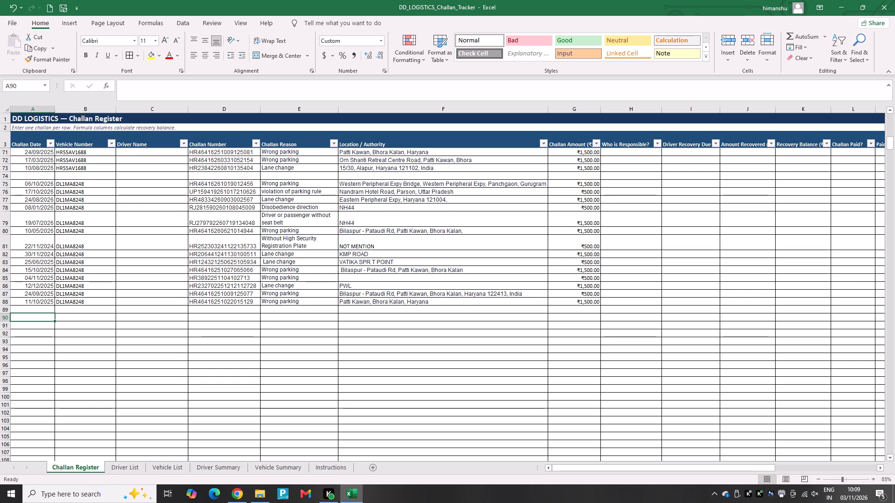
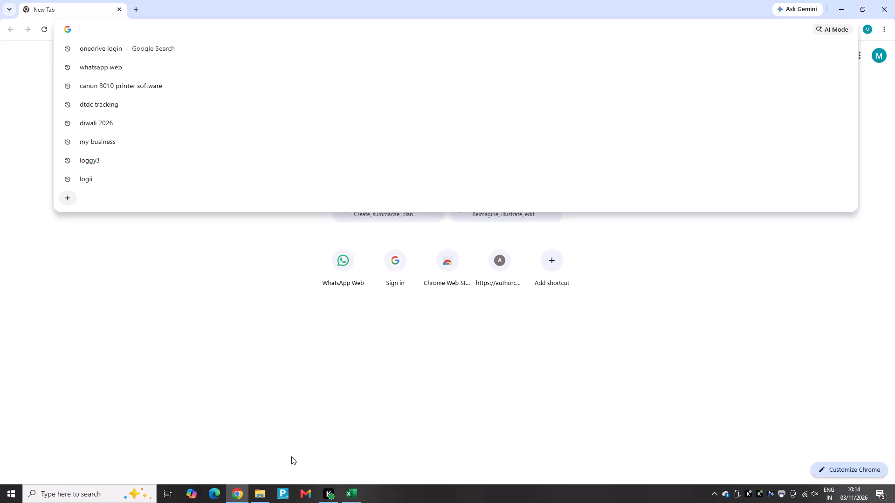
# Find WhatsApp among the computer's installed applications and switch to it.
pyautogui.click(0, 502)
pyautogui.scroll(-11, 67, 434)
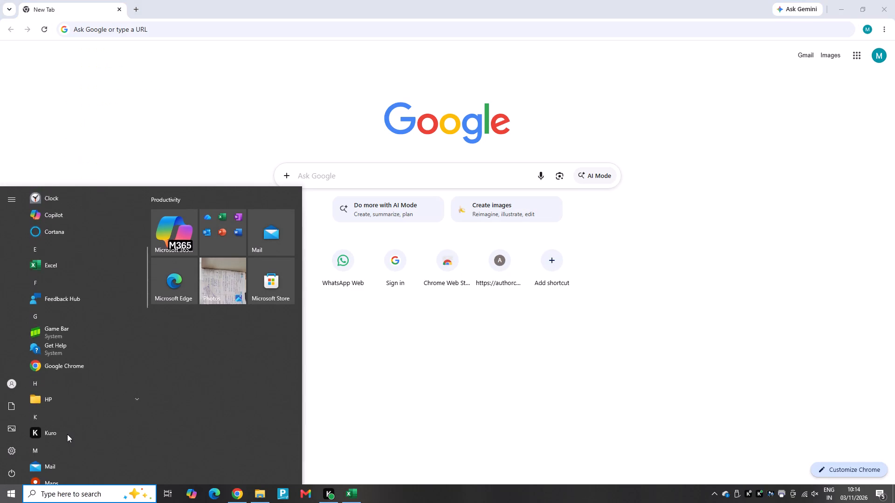
pyautogui.scroll(-15, 67, 434)
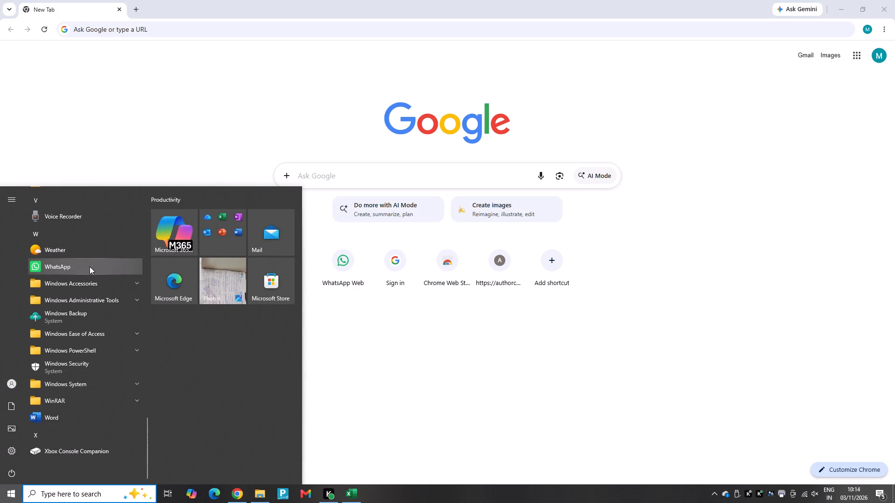
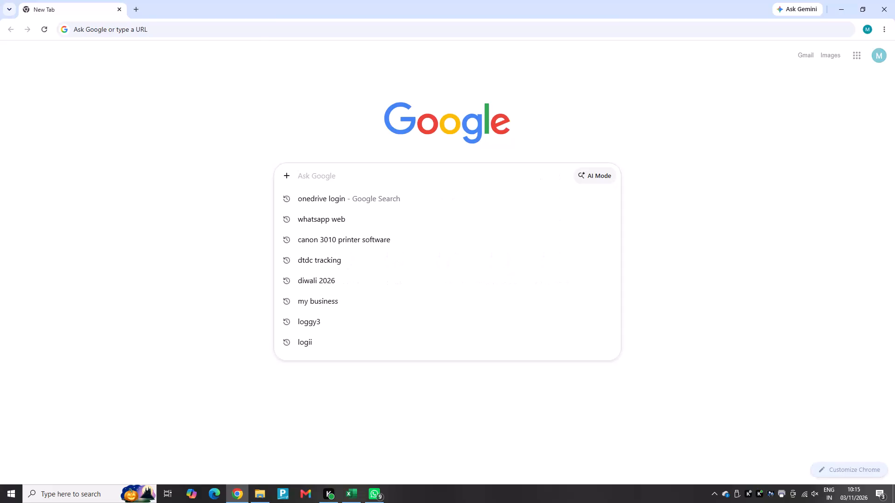
# Load the copied challan address echallan.parivahan.nic.in/challan in the open Chrome tab.
pyautogui.click(258, 30)
pyautogui.hotkey('ctrl', 'v')
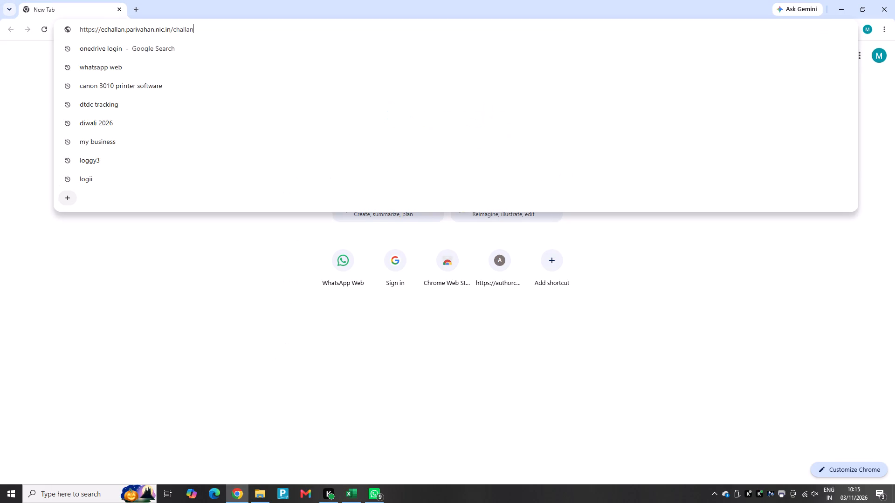
pyautogui.press('Return')
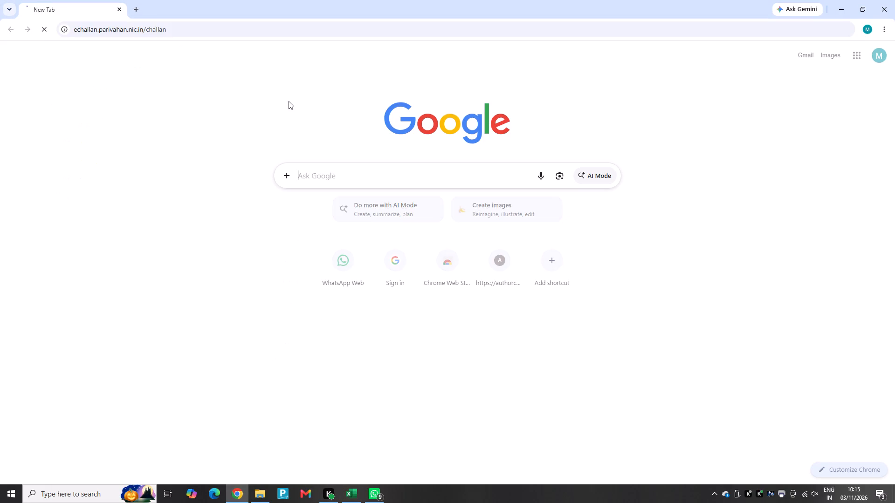
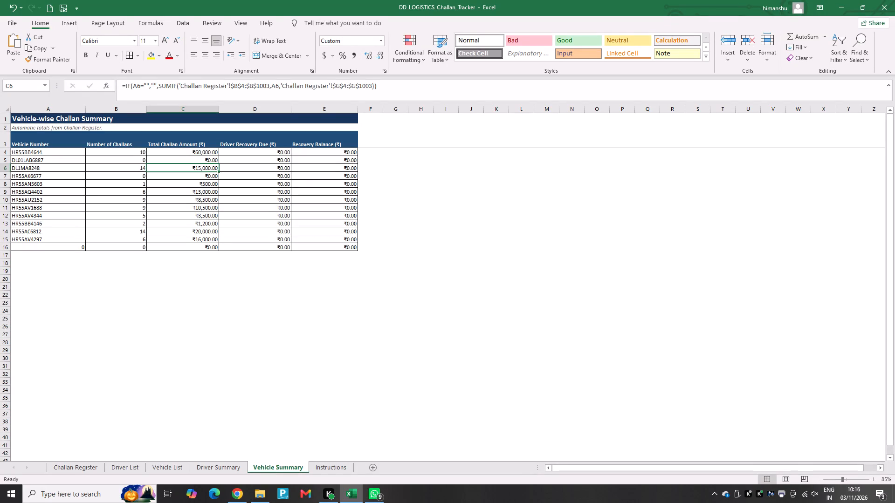
# Inspect the Total Challan Amount formulas for the vehicles in rows 5 and 7 of the Vehicle Summary sheet.
pyautogui.click(205, 161)
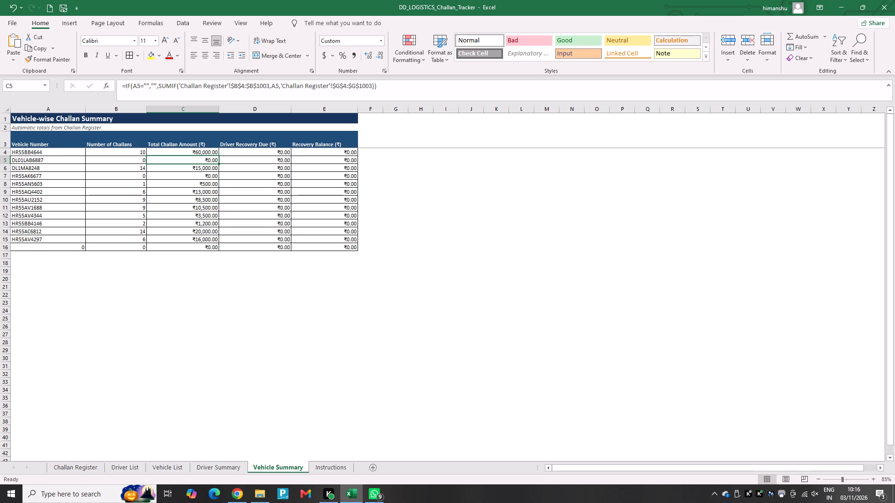
pyautogui.click(187, 176)
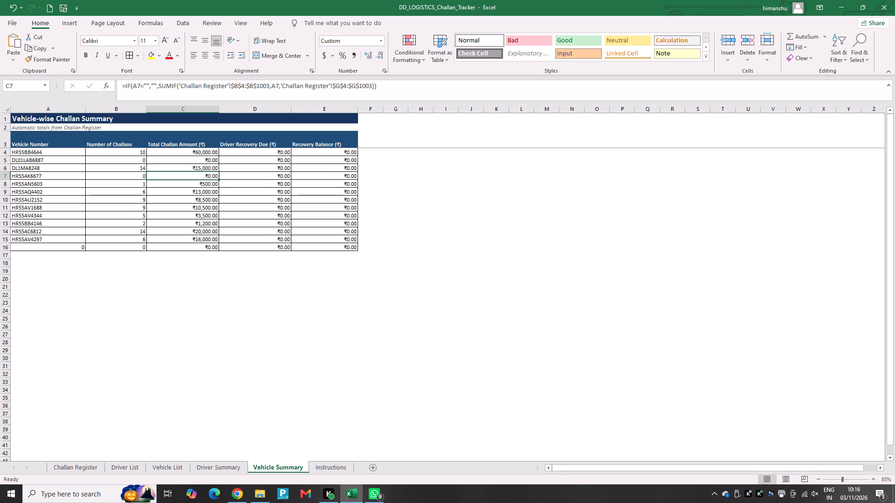
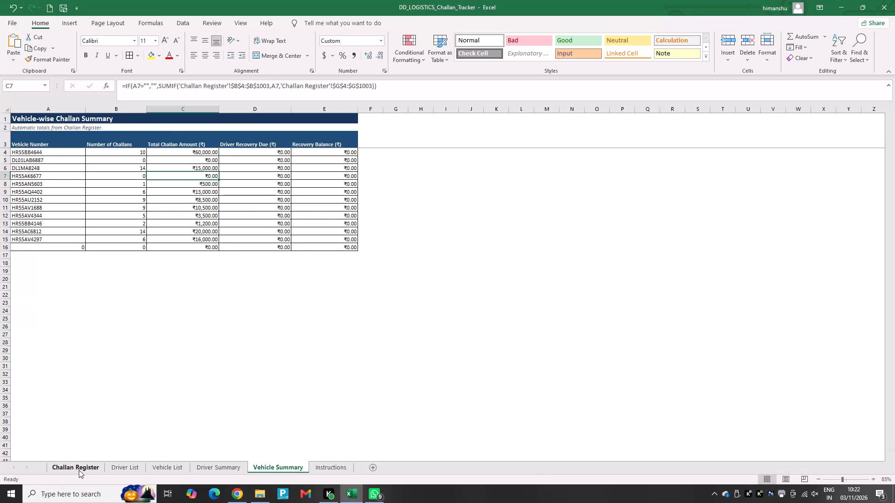
pyautogui.click(21, 311)
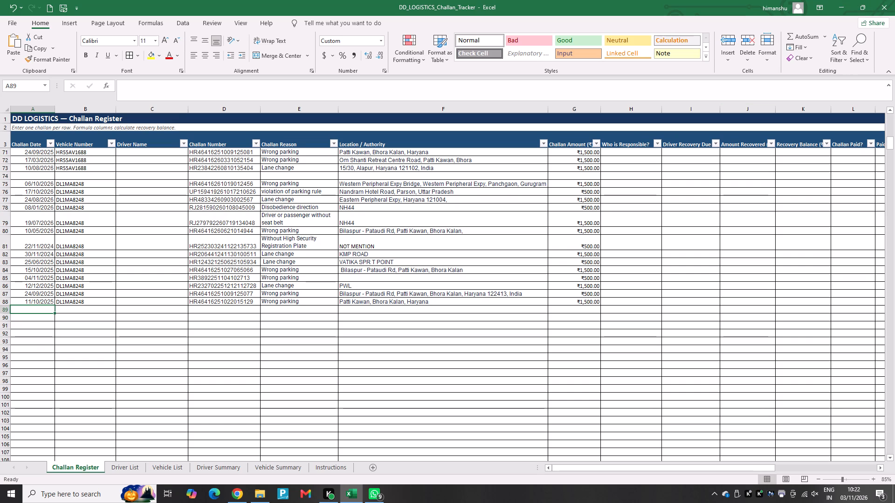
pyautogui.click(40, 320)
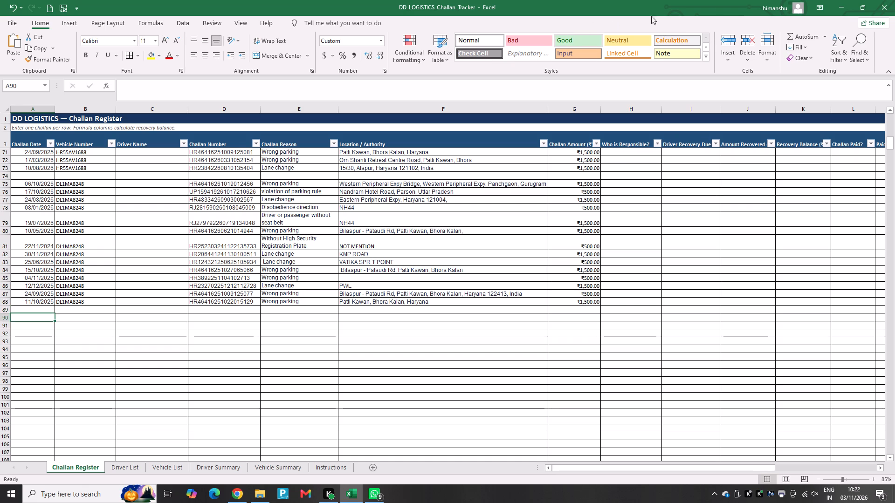
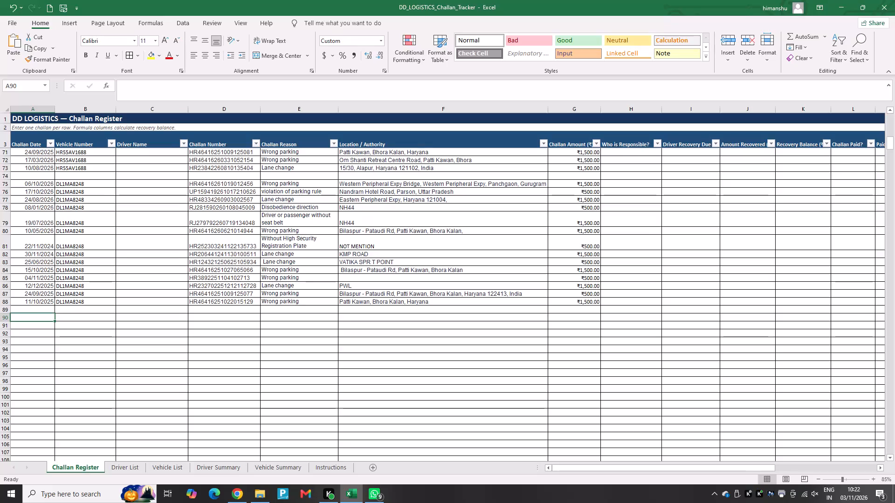
# Paste the copied challan date 01/10/2026 into cell A90 and select the row's Vehicle Number cell B90.
pyautogui.hotkey('ctrl', 'v')
pyautogui.click(69, 319)
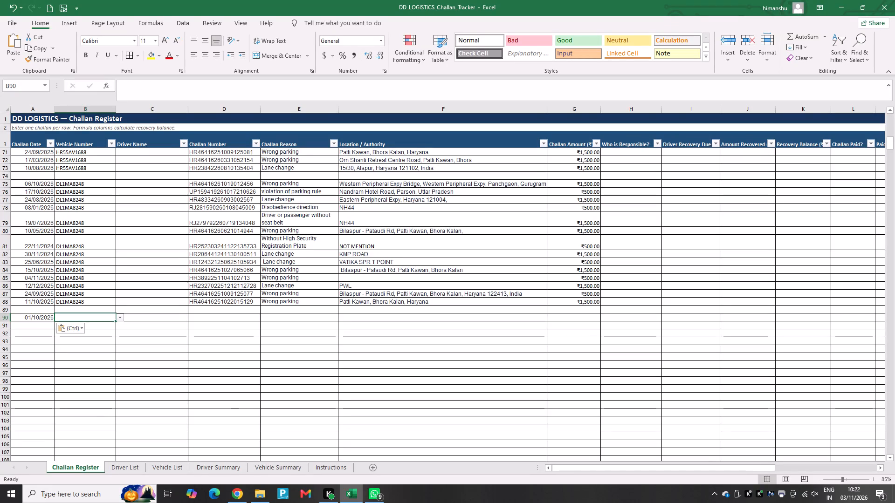
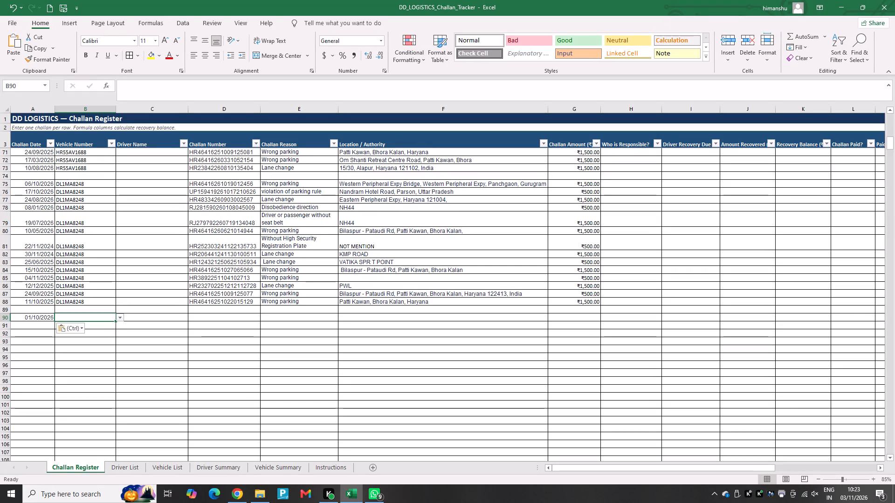
# Colour the challan dates in cells A81 to A88 red.
pyautogui.click(31, 244)
pyautogui.hotkey('shift', 'Down')
pyautogui.hotkey('shift', 'Down')
pyautogui.hotkey('shift', 'Down')
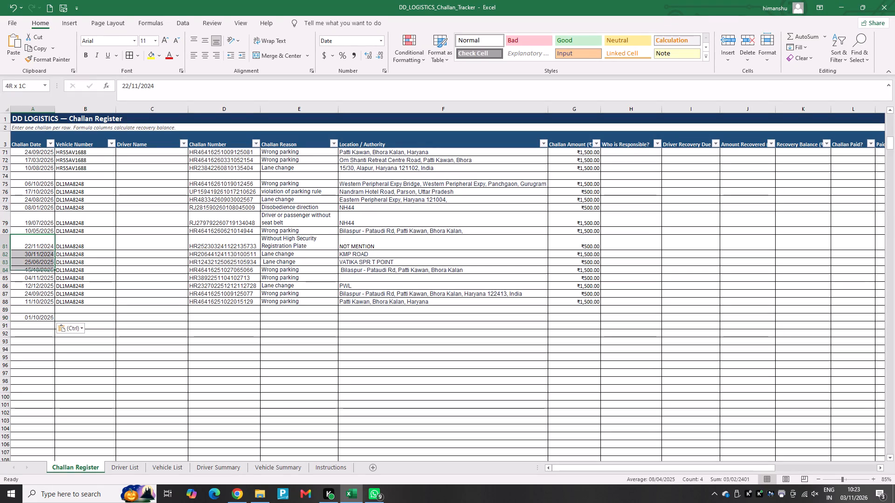
pyautogui.hotkey('shift', 'Down')
pyautogui.hotkey('shift', 'Down')
pyautogui.hotkey('shift', 'Down')
pyautogui.hotkey('shift', 'Down')
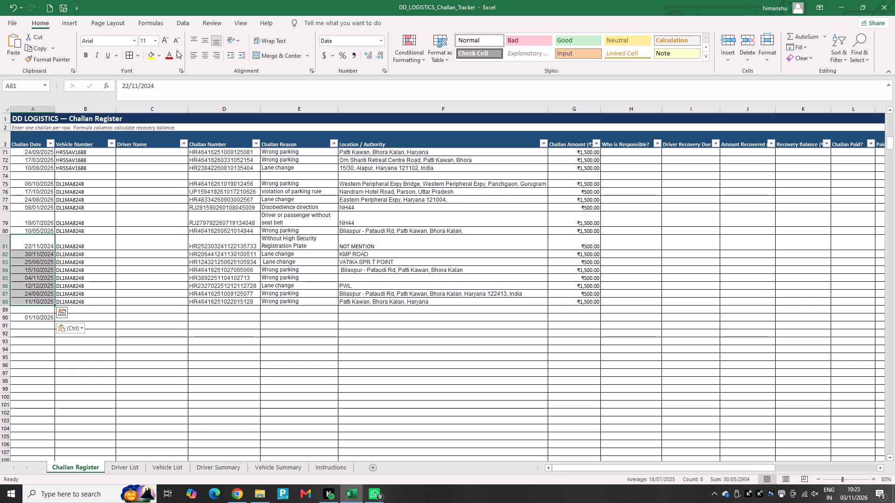
pyautogui.click(166, 52)
pyautogui.click(76, 320)
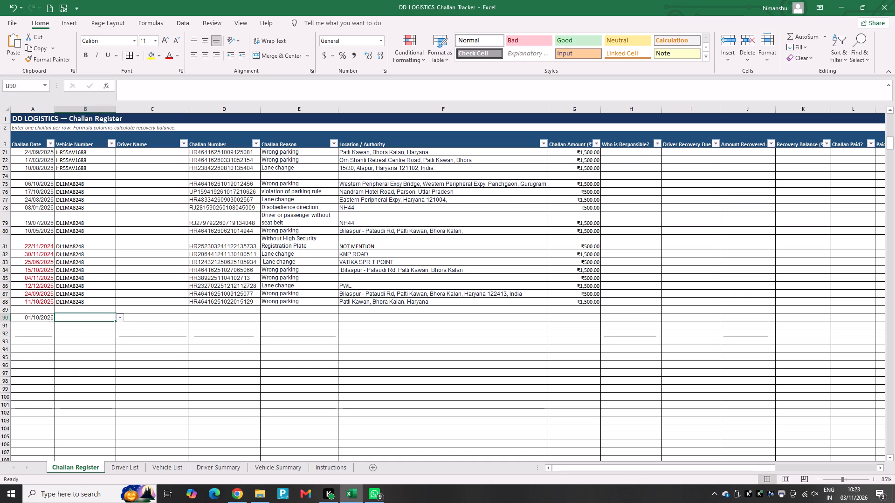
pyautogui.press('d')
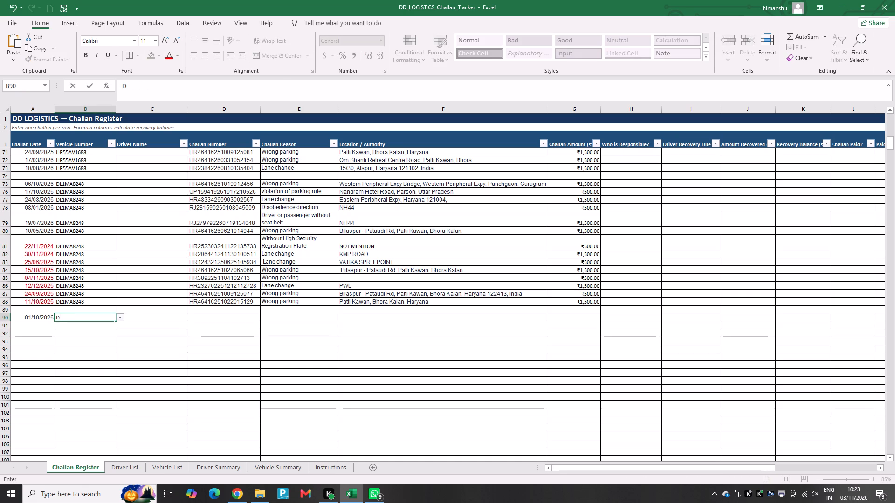
pyautogui.press('BackSpace')
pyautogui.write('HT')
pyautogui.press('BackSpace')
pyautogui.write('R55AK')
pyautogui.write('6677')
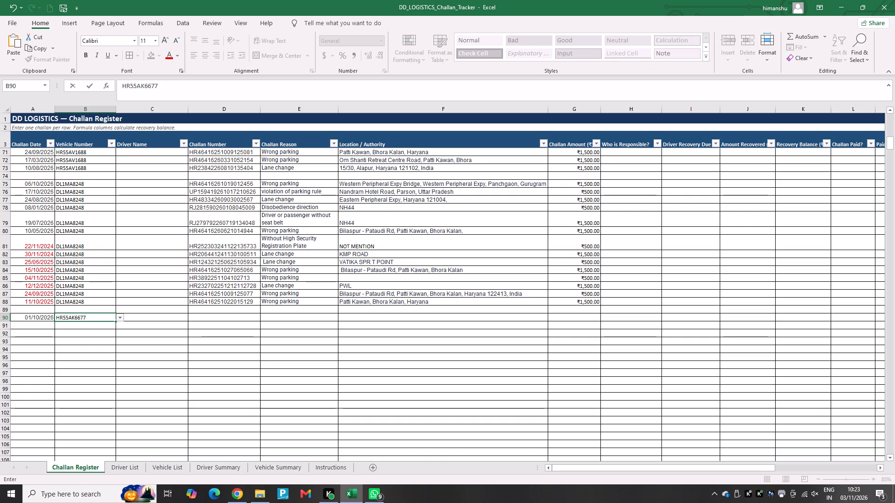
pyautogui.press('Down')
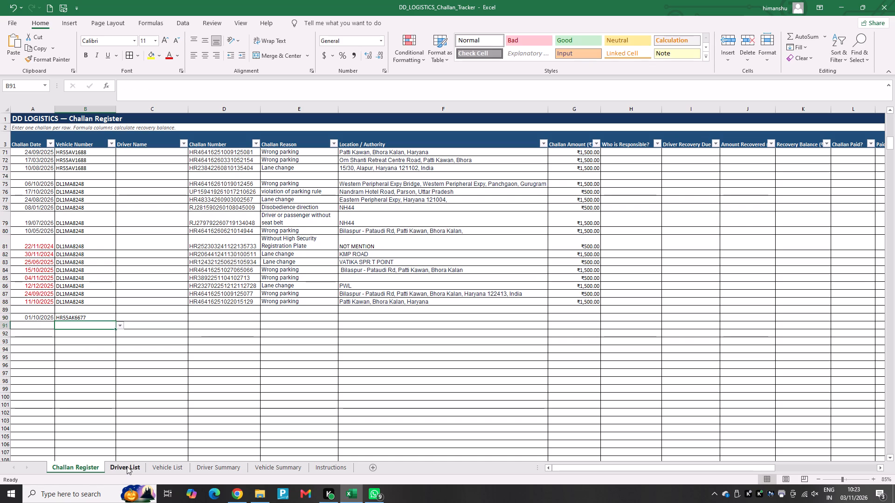
pyautogui.click(172, 465)
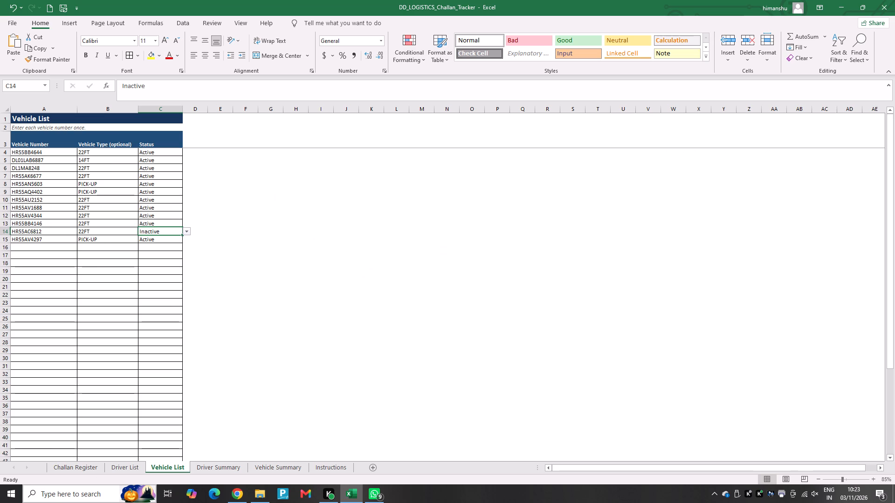
pyautogui.click(93, 468)
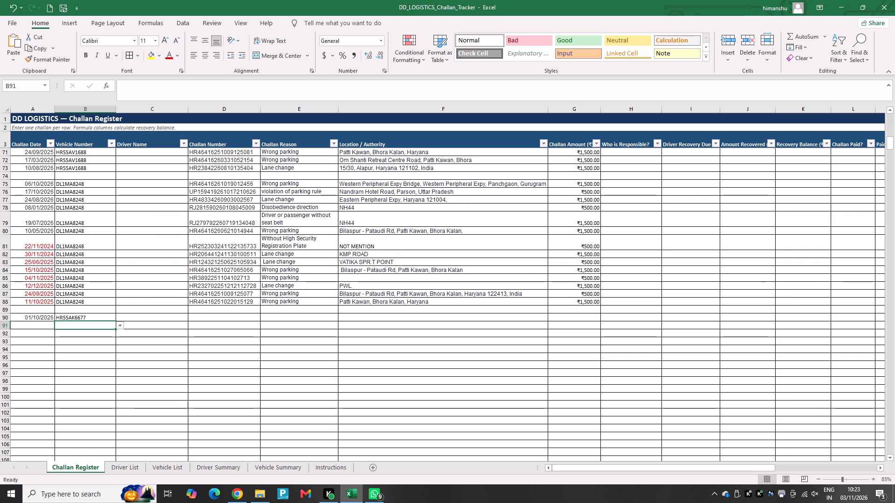
pyautogui.click(97, 317)
pyautogui.click(119, 317)
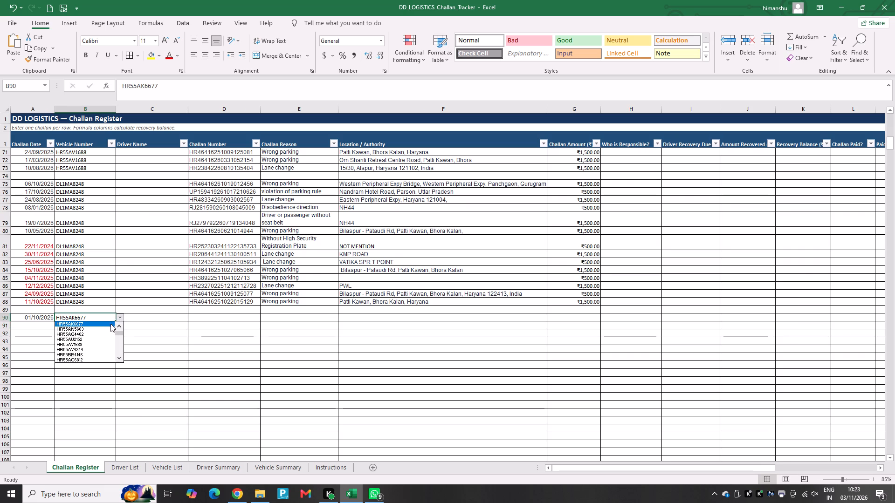
pyautogui.click(106, 323)
pyautogui.click(199, 316)
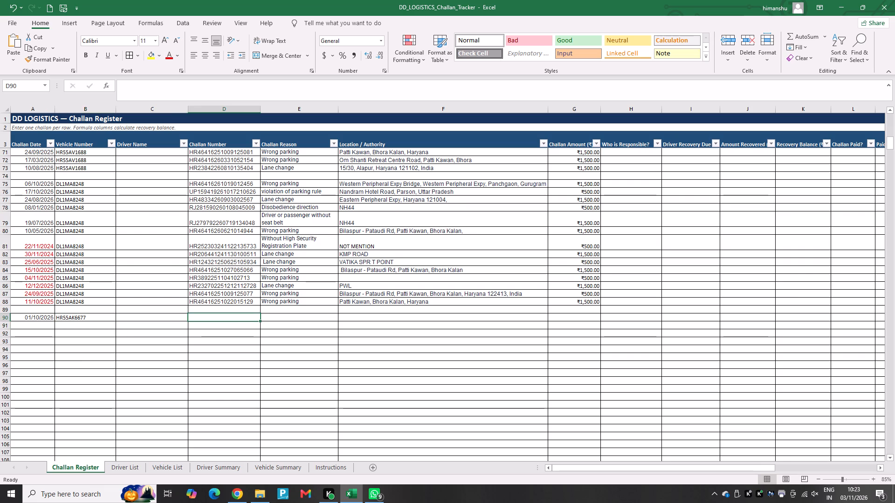
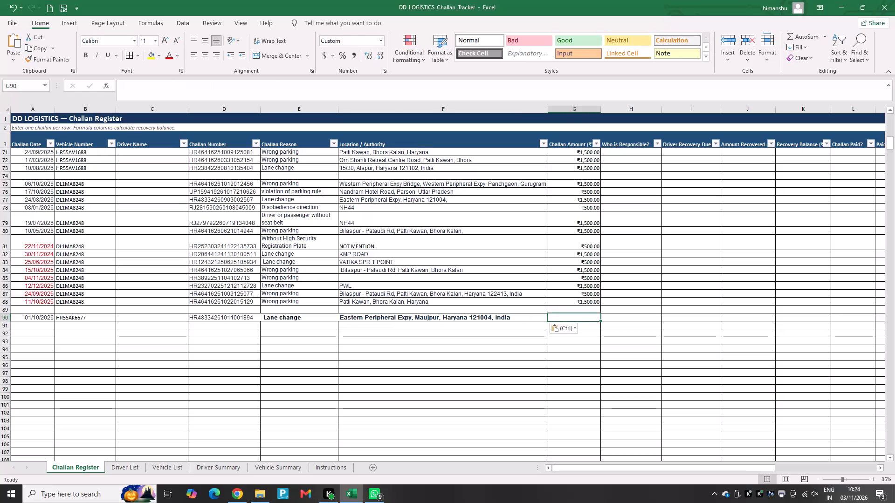
# Enter 1500 as the challan amount in cell G90 and move to the next row's Challan Date cell, A91.
pyautogui.write('1500')
pyautogui.press('Return')
pyautogui.press('Left')
pyautogui.press('Left')
pyautogui.press('Left')
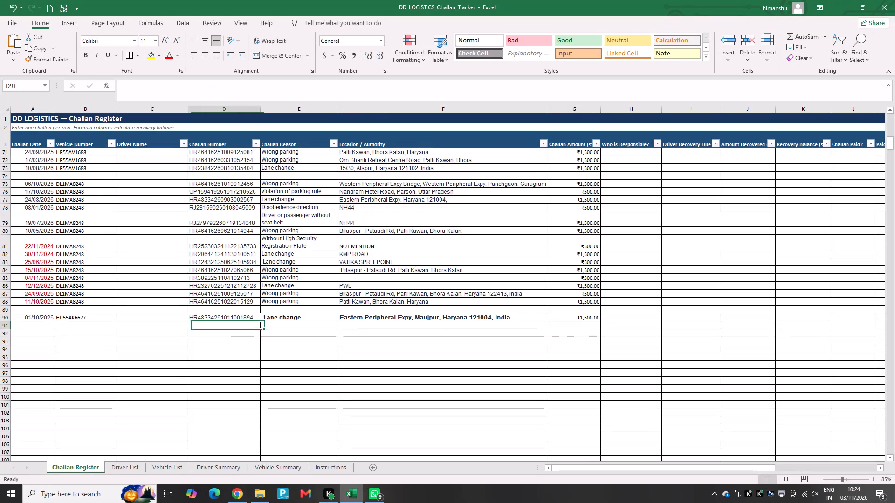
pyautogui.press('Left')
pyautogui.press('Left')
pyautogui.press('Left')
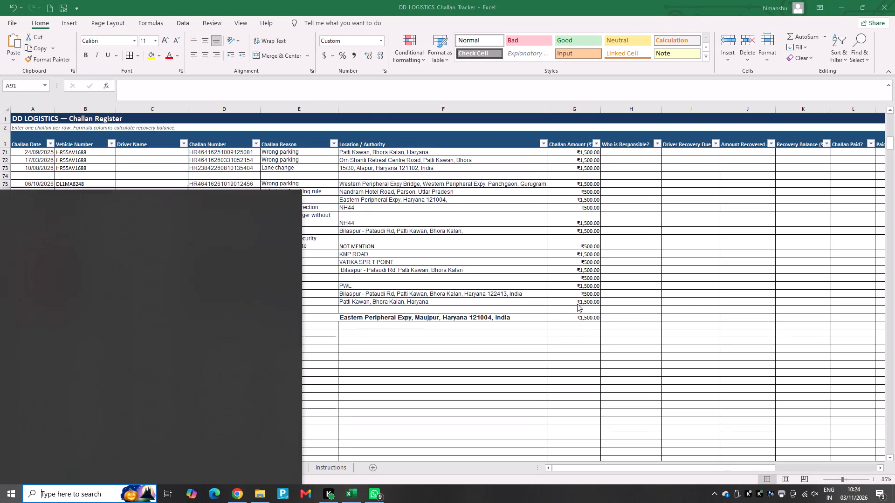
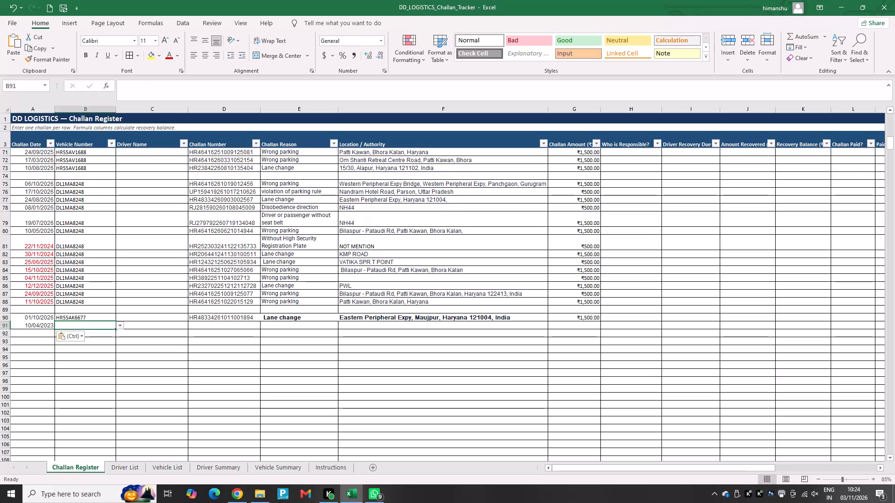
pyautogui.press('h')
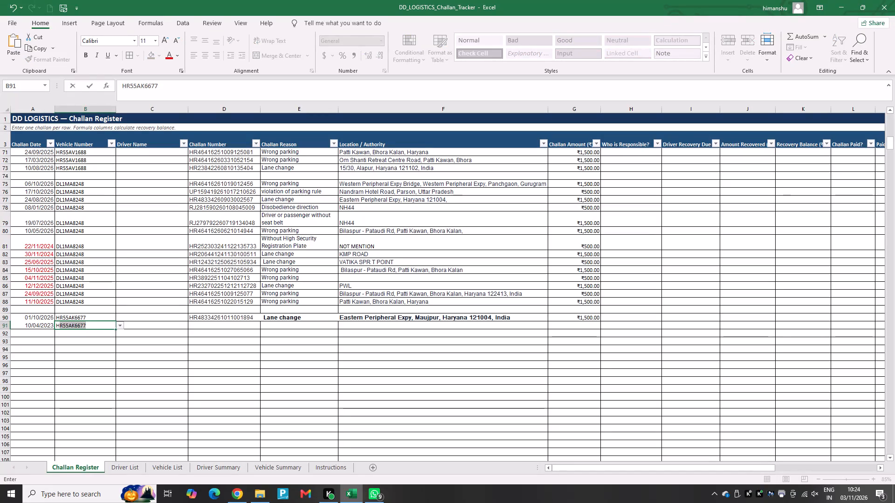
pyautogui.click(216, 328)
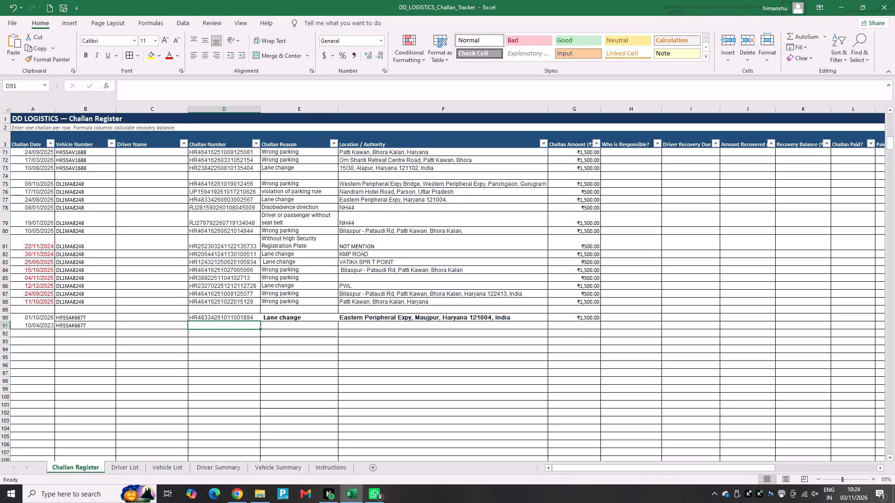
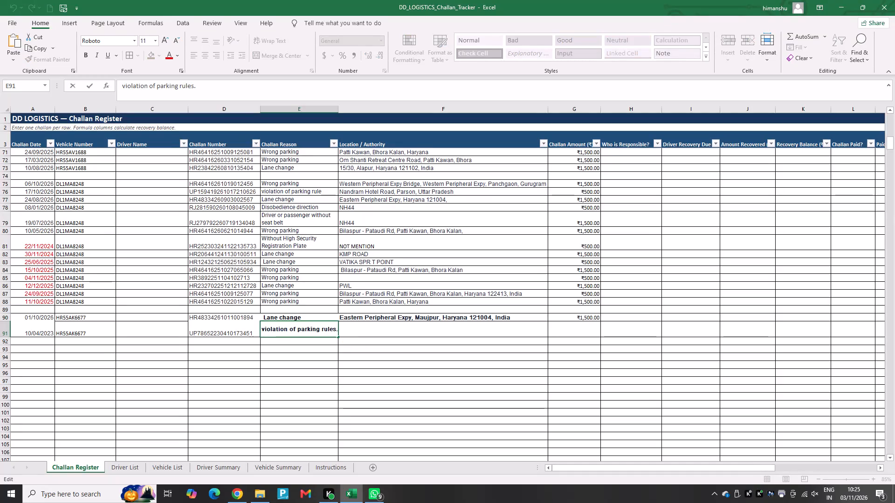
# Shorten the challan reason in cell E91 to "violation of parking." and move to the row's Location / Authority cell, F91.
pyautogui.click(324, 327)
pyautogui.moveTo(319, 329); pyautogui.dragTo(336, 329)
pyautogui.press('BackSpace')
pyautogui.press('Return')
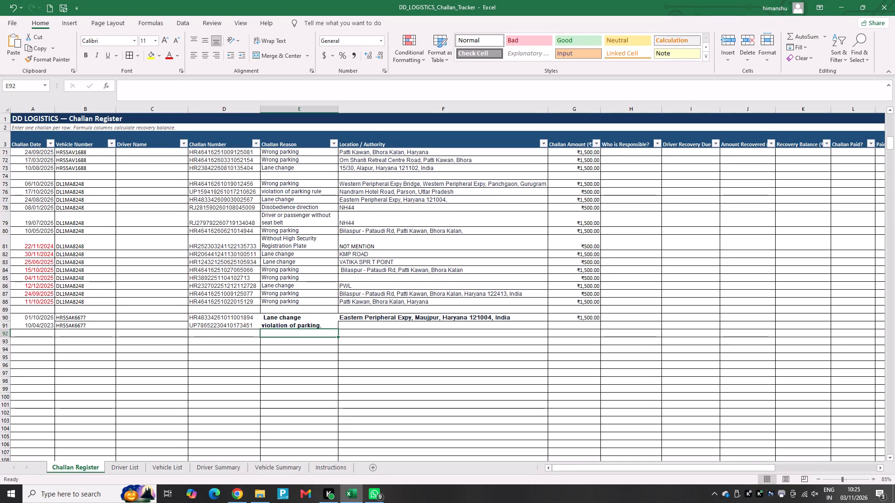
pyautogui.click(365, 327)
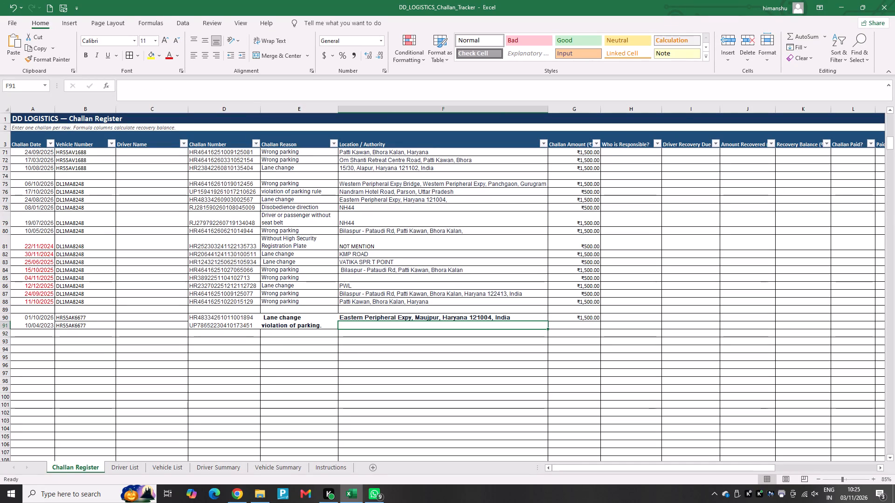
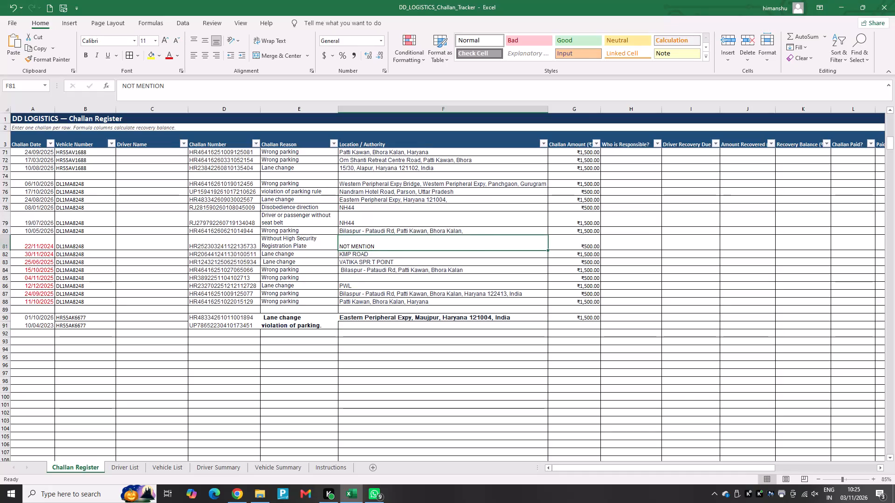
# Copy the "NOT MENTION" entry from F81 into the Location / Authority cells F85 and F91.
pyautogui.hotkey('ctrl', 'c')
pyautogui.click(384, 275)
pyautogui.hotkey('ctrl', 'v')
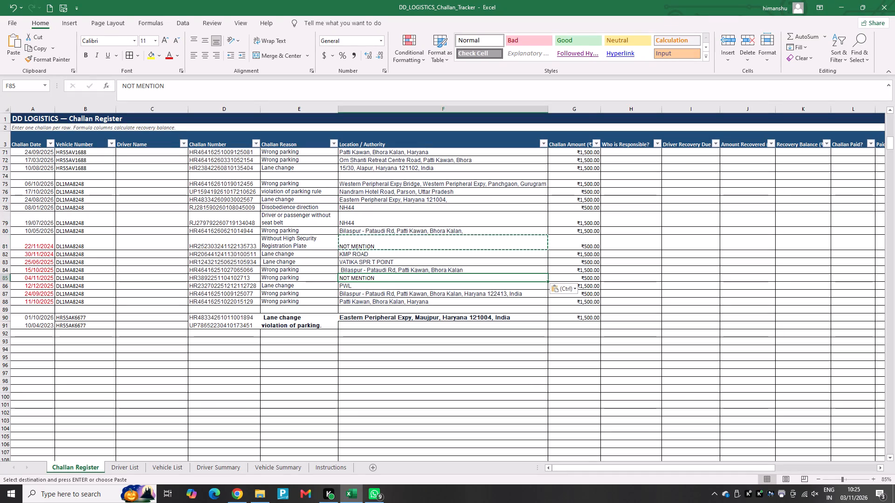
pyautogui.click(393, 324)
pyautogui.hotkey('ctrl', 'v')
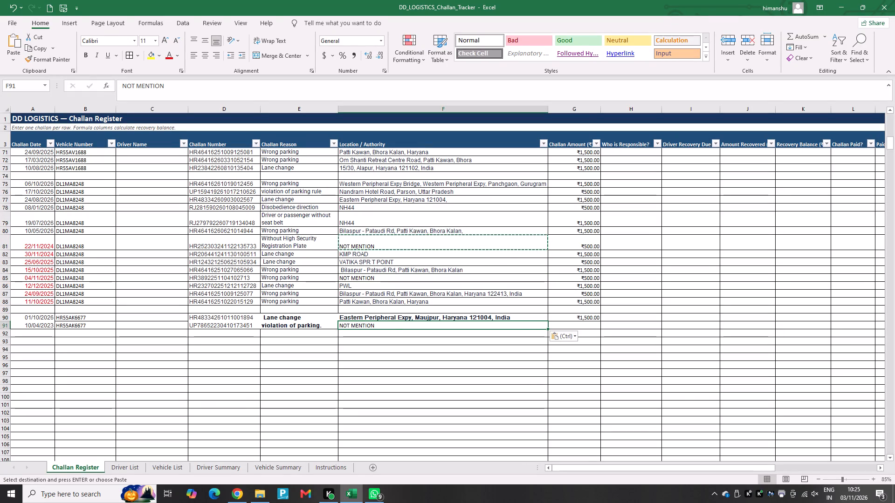
pyautogui.click(588, 326)
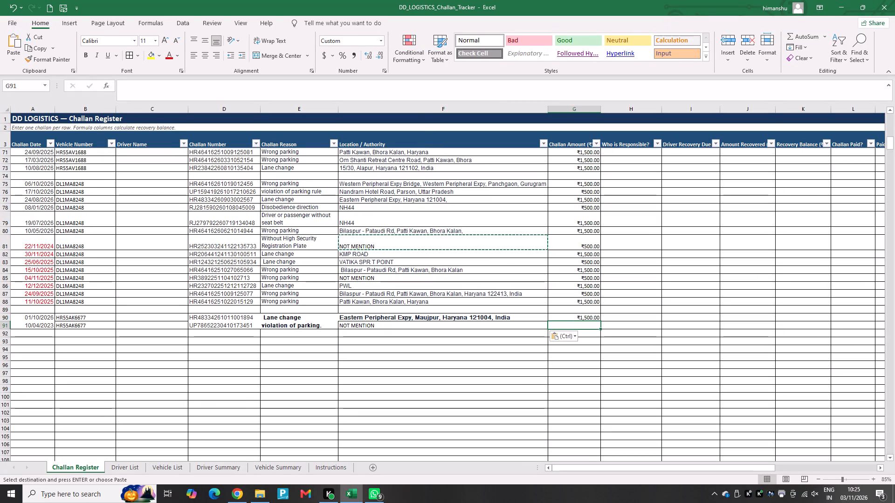
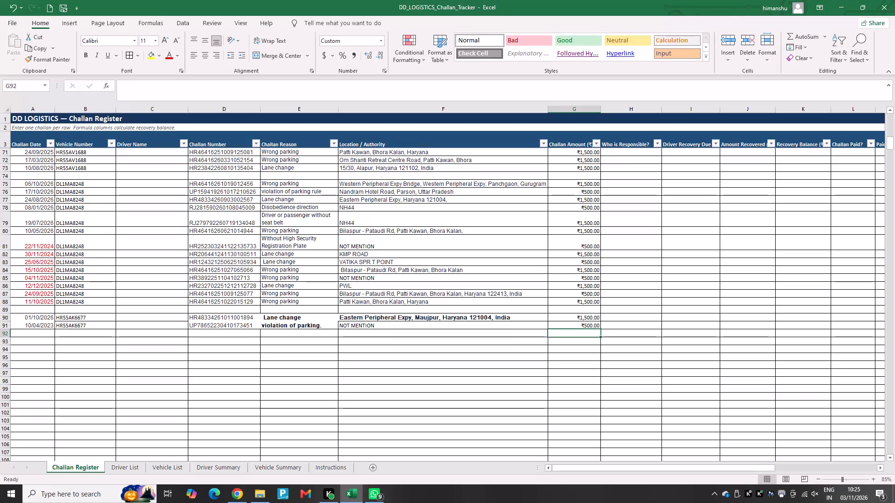
pyautogui.press('Left')
pyautogui.press('Left')
pyautogui.press('Left')
pyautogui.press('Left')
pyautogui.press('Left')
pyautogui.press('Left')
pyautogui.press('Left')
pyautogui.press('Left')
pyautogui.press('Left')
pyautogui.press('Left')
pyautogui.press('Left')
pyautogui.press('Left')
pyautogui.press('Left')
pyautogui.press('Left')
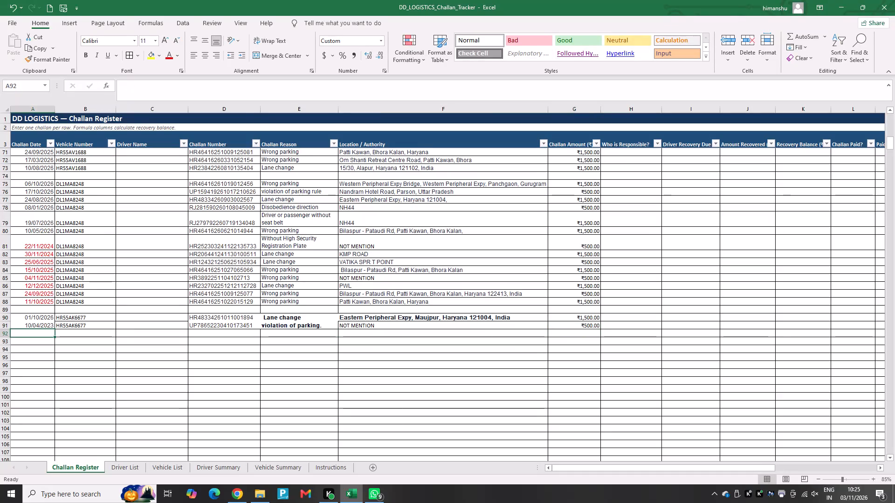
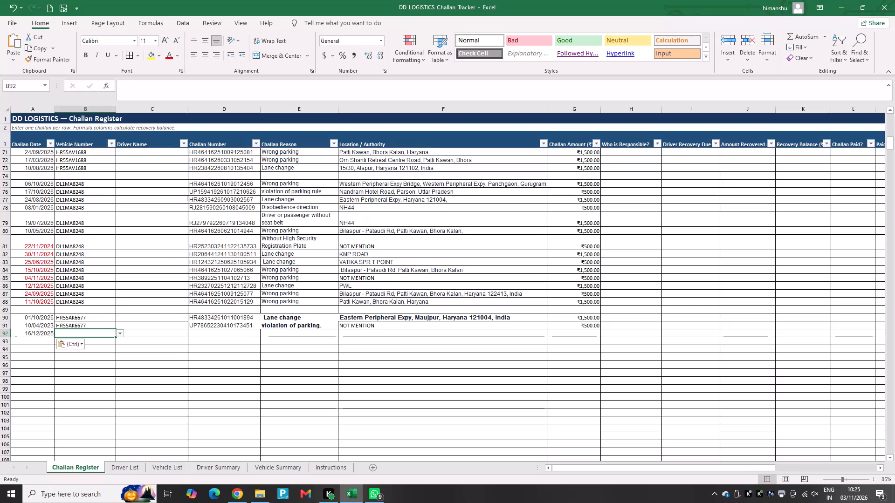
pyautogui.write('HR')
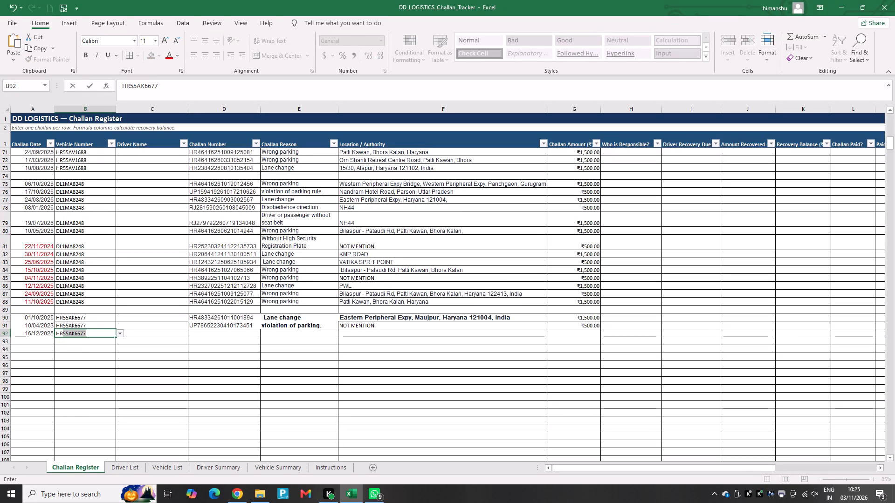
pyautogui.click(211, 335)
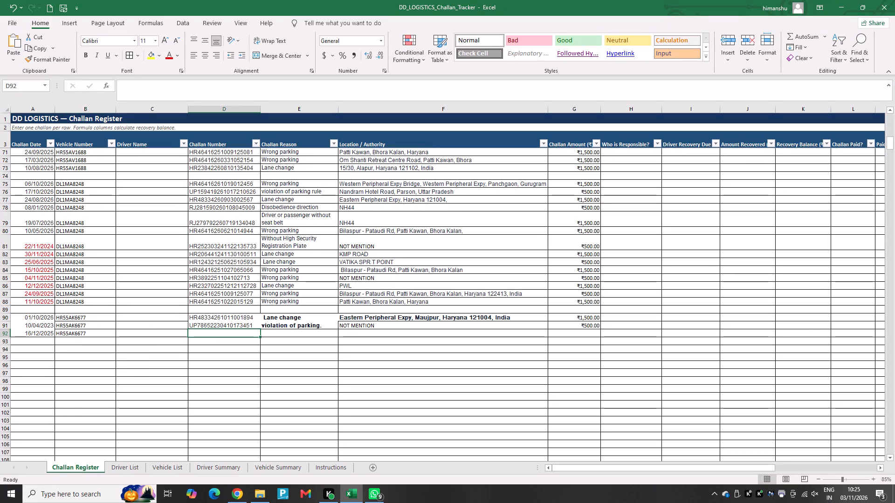
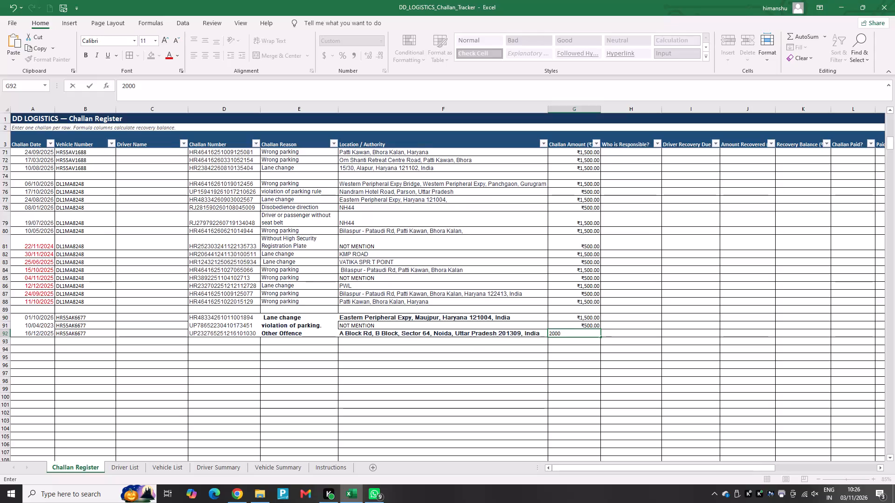
# Enter 20000 as the challan amount for the 16/12/2025 challan in row 92.
pyautogui.press('0')
pyautogui.press('Return')
# Add AJAY as a new driver name in row 18 of the Driver List sheet.
pyautogui.click(139, 337)
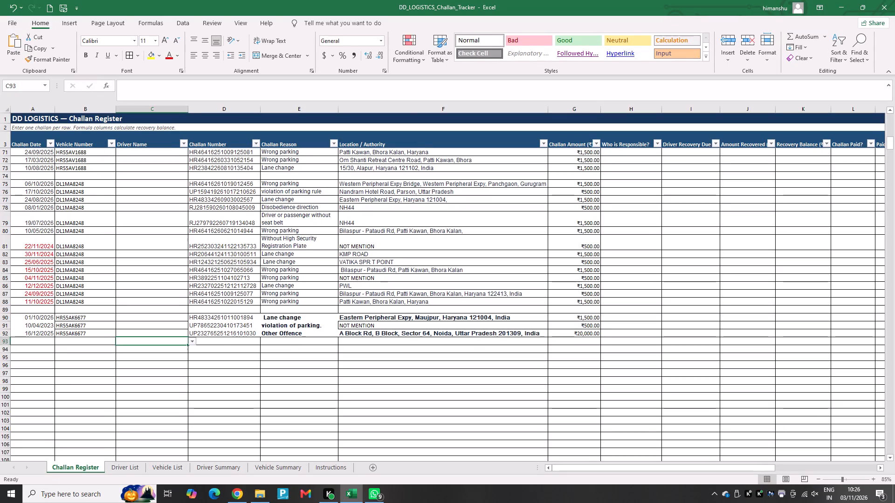
pyautogui.click(145, 333)
pyautogui.click(136, 468)
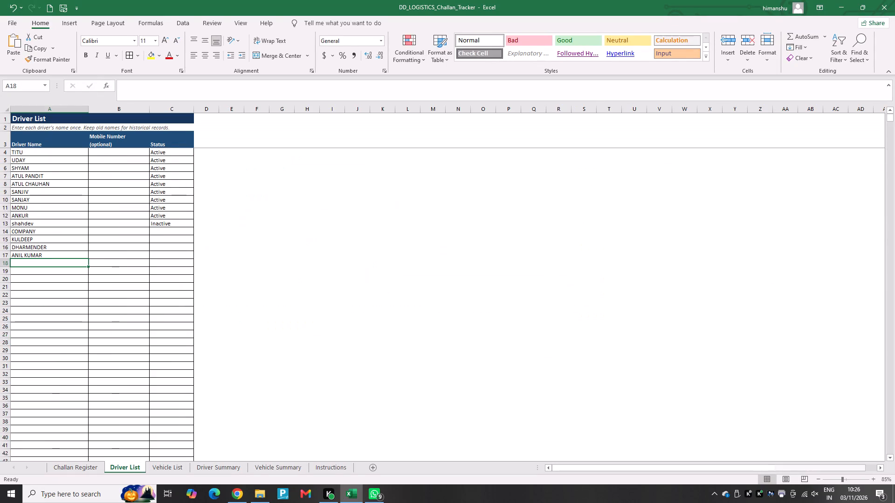
pyautogui.write('AJAY')
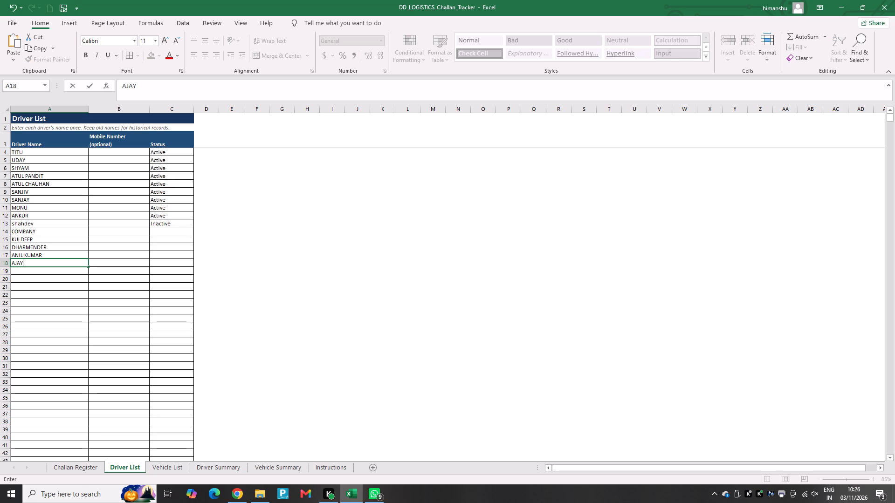
pyautogui.press('Return')
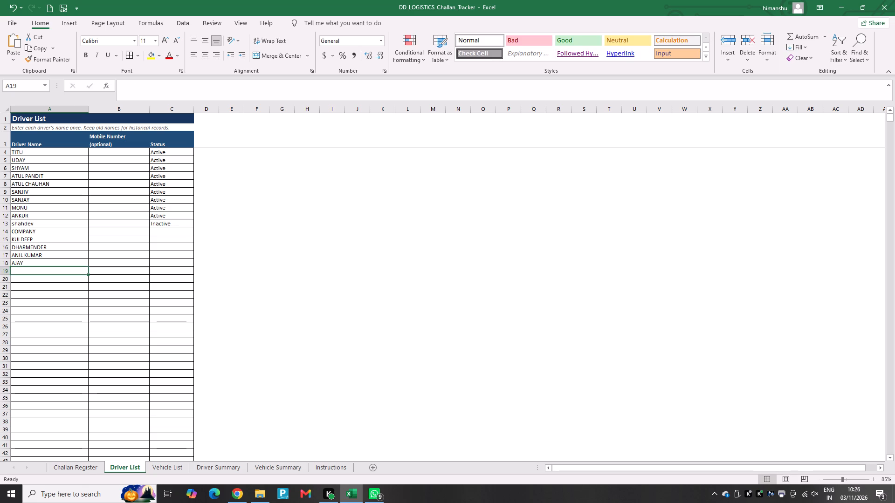
# Set the driver name of the row 92 challan to AJAY in the Challan Register.
pyautogui.click(89, 464)
pyautogui.write('AJA')
pyautogui.press('y')
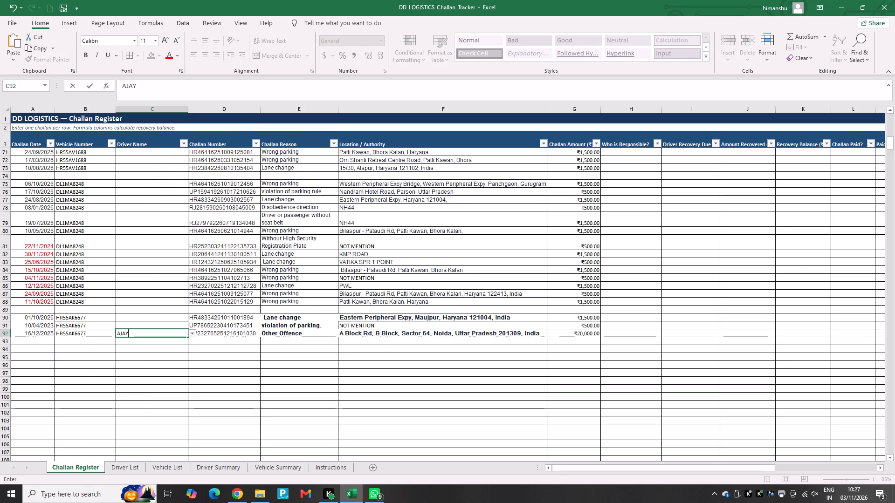
pyautogui.click(193, 336)
pyautogui.click(158, 340)
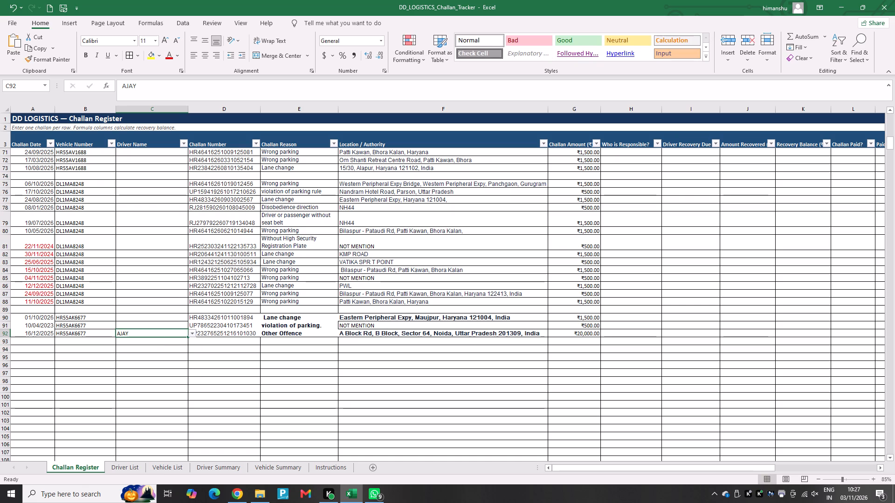
# Set Driver as the responsible party for the row 92 challan and go to the Challan Date cell of row 93.
pyautogui.click(650, 331)
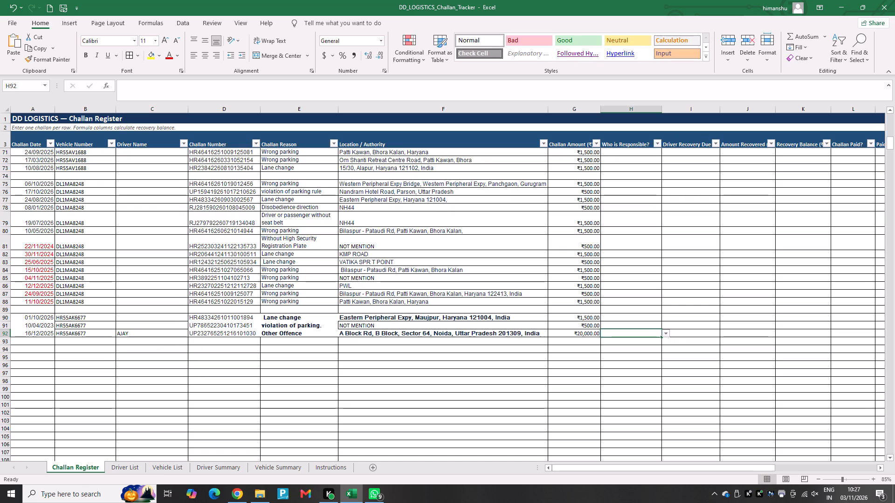
pyautogui.click(665, 335)
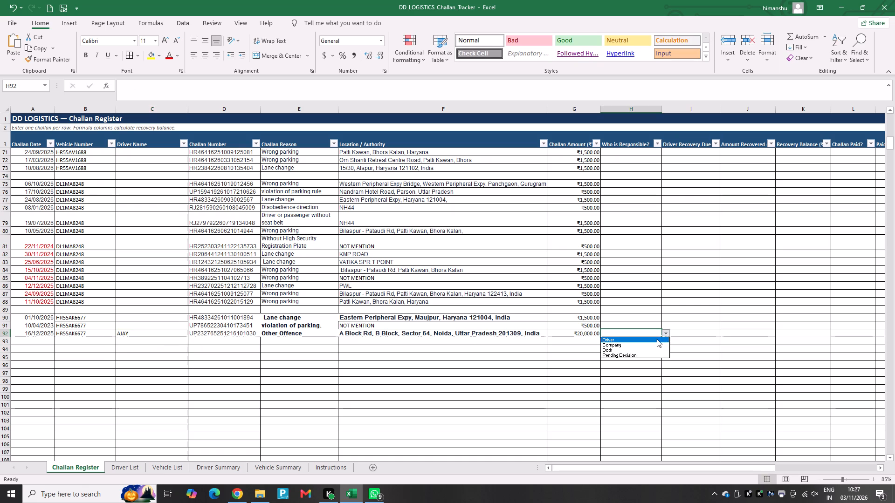
pyautogui.click(657, 339)
pyautogui.click(691, 333)
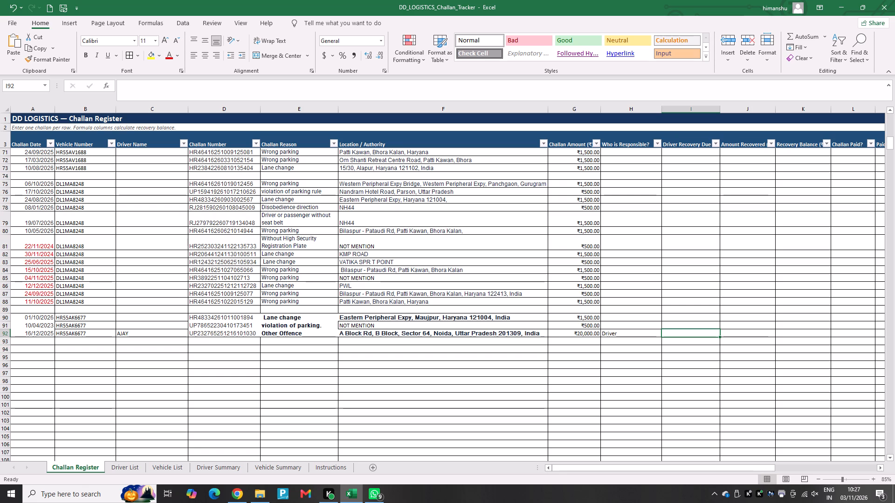
pyautogui.click(30, 342)
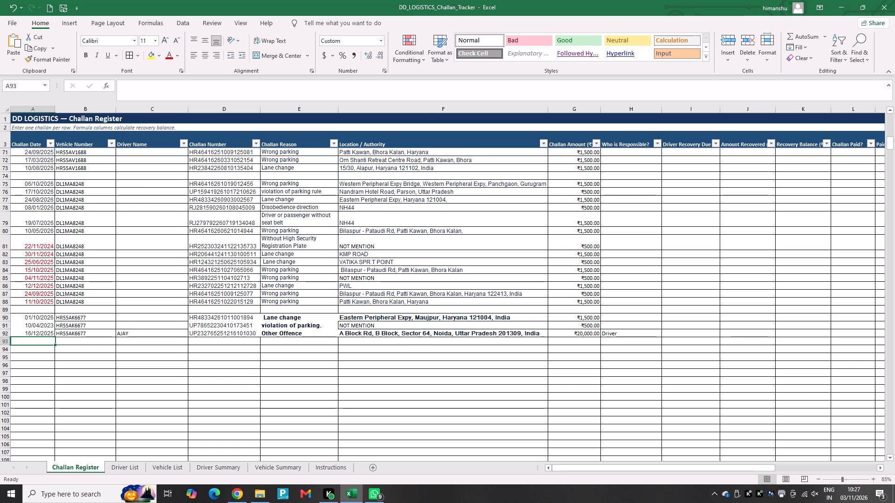
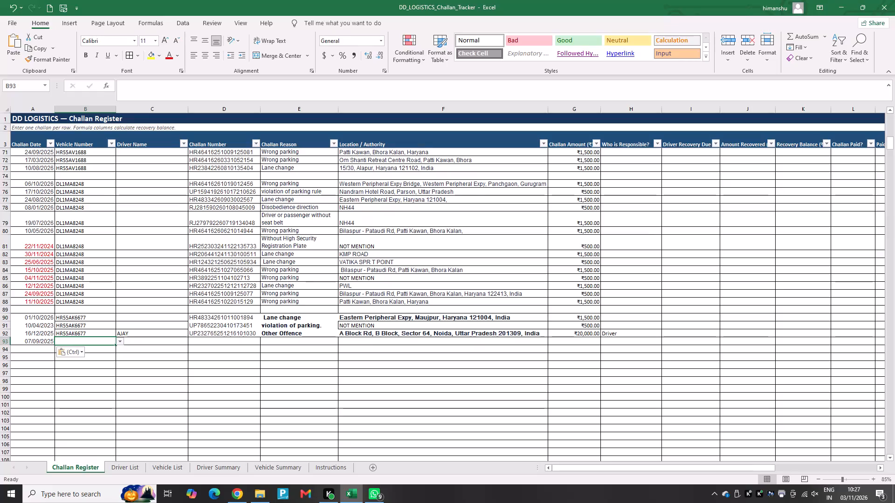
pyautogui.press('h')
pyautogui.click(207, 340)
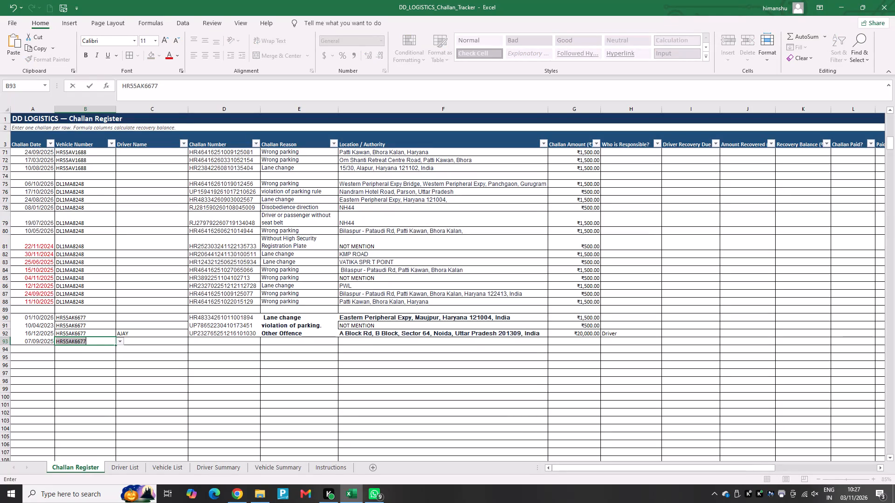
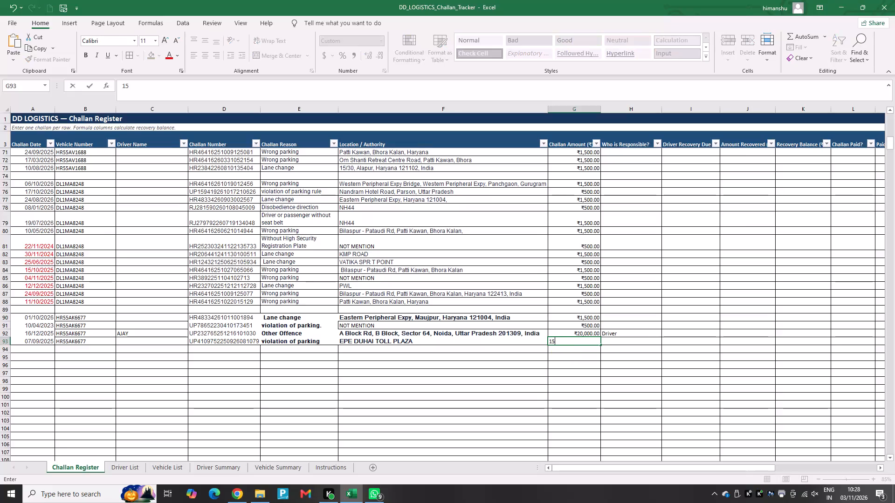
# Complete the 1,500 challan amount for the 07/09/2025 challan in row 93 and go to row 94's Challan Date cell.
pyautogui.press('Return')
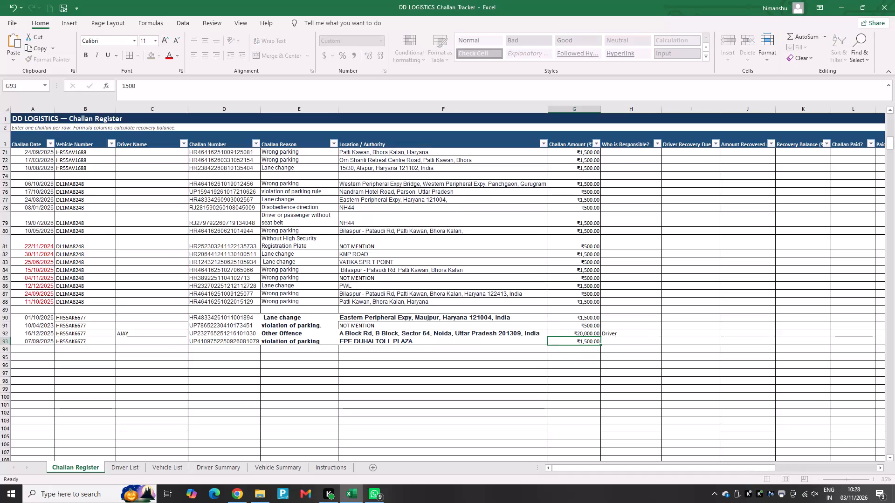
pyautogui.click(26, 352)
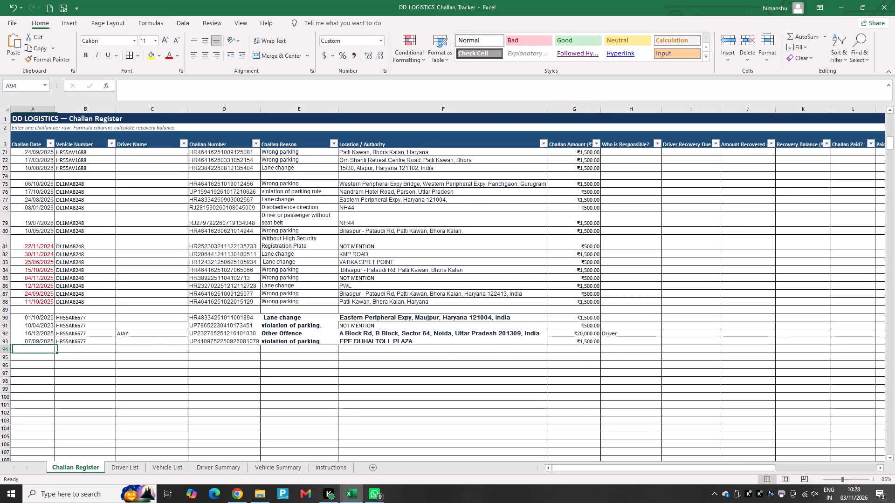
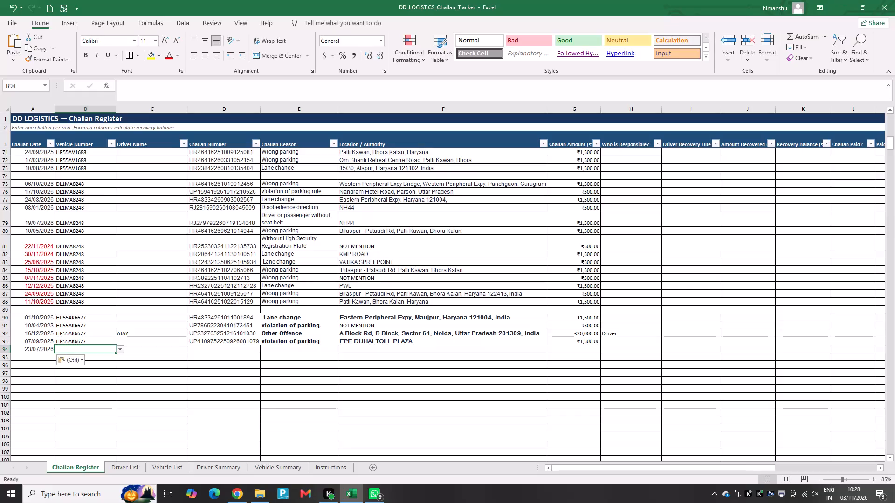
pyautogui.press('h')
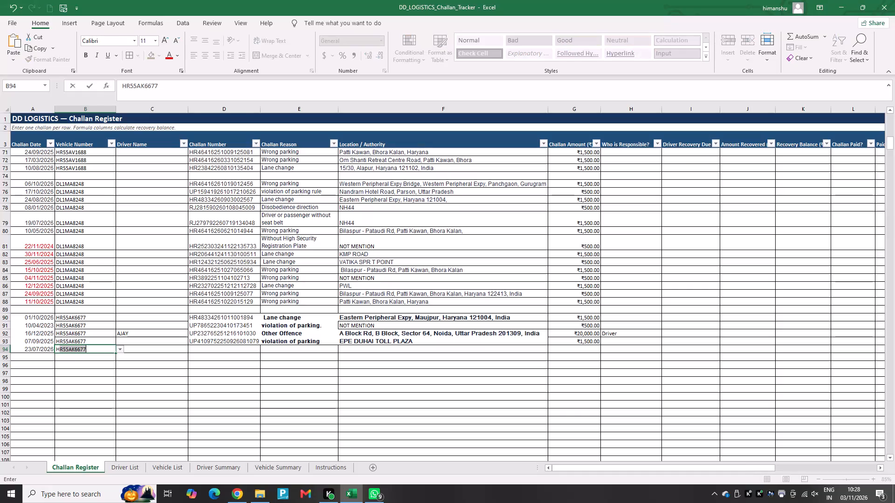
pyautogui.click(224, 353)
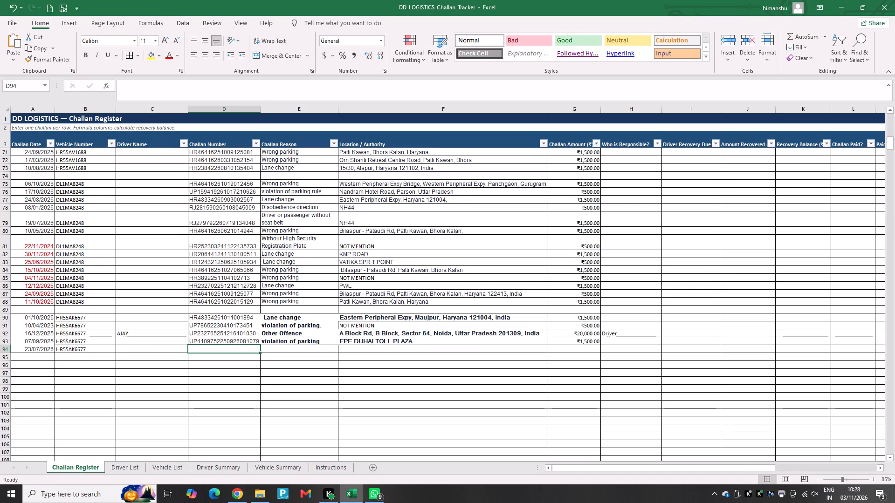
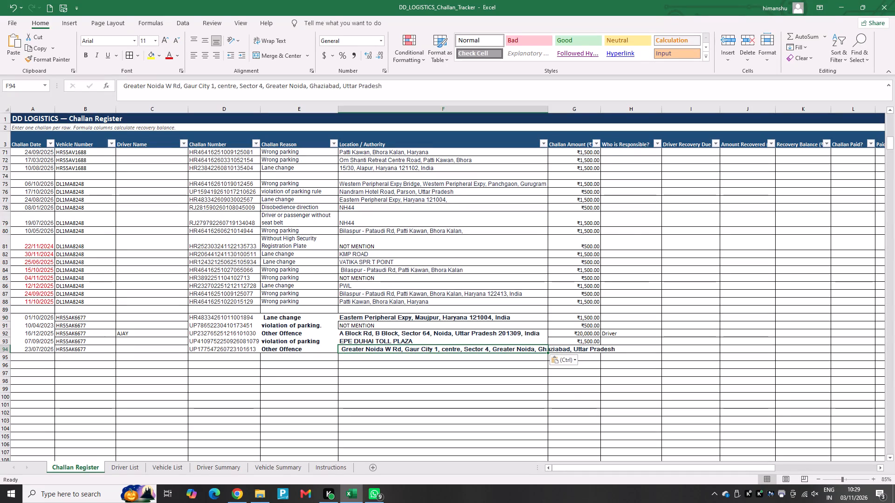
pyautogui.click(464, 348)
pyautogui.doubleClick(460, 349)
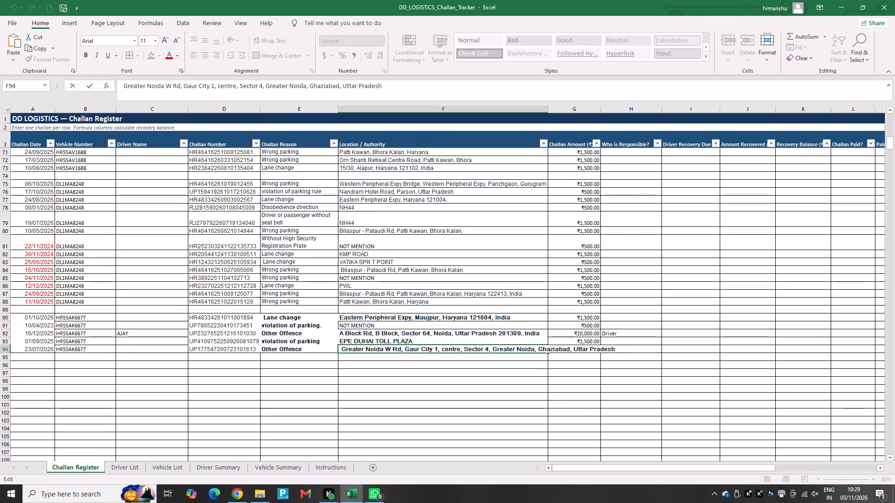
pyautogui.moveTo(466, 348); pyautogui.dragTo(355, 349)
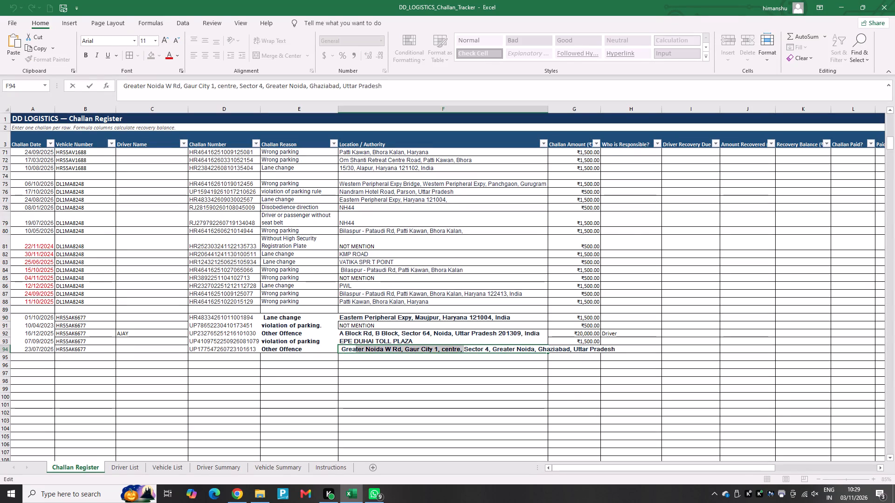
pyautogui.moveTo(355, 349); pyautogui.dragTo(342, 351)
pyautogui.press('BackSpace')
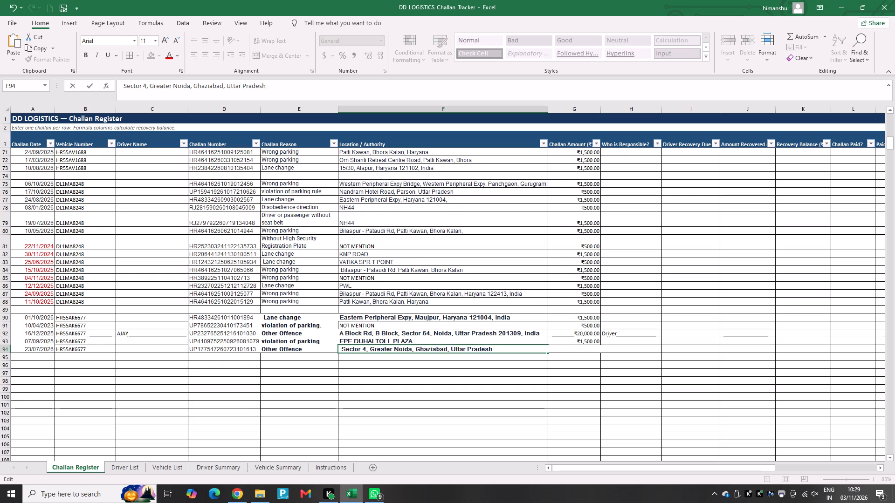
pyautogui.click(577, 349)
pyautogui.press('Return')
# Enter a challan amount of 20000 for the 23/07/2026 challan in row 94.
pyautogui.click(576, 351)
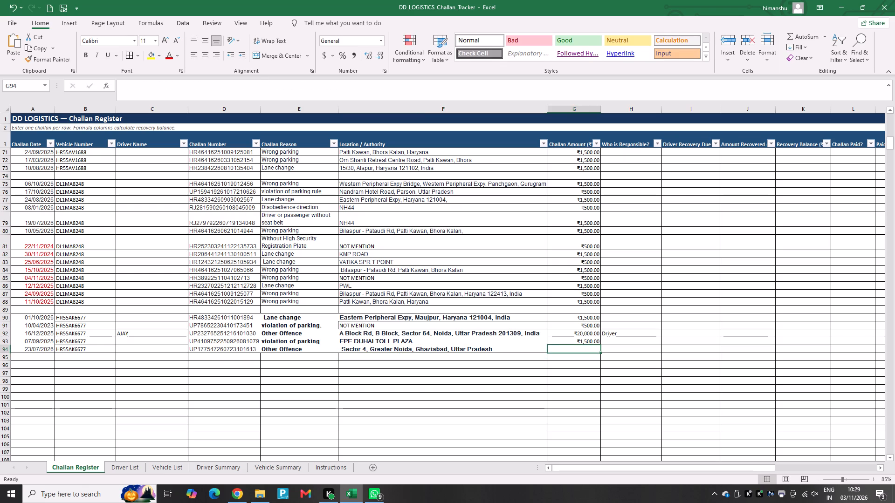
pyautogui.write('20000')
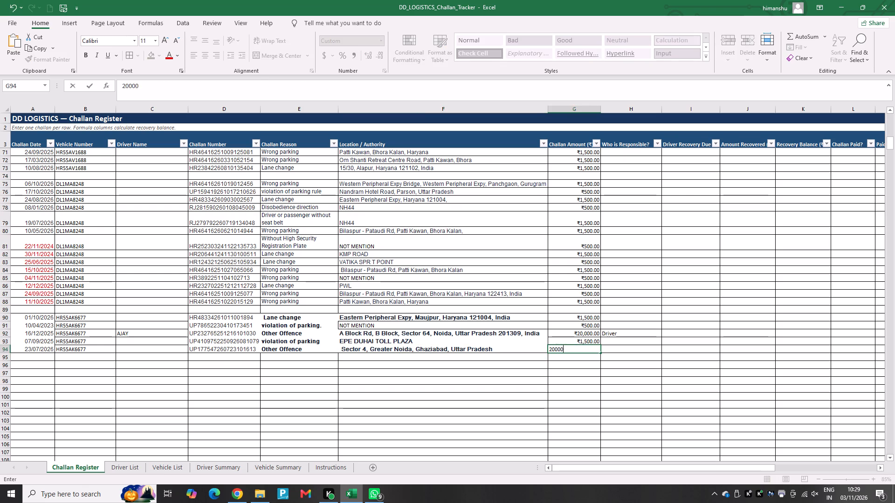
pyautogui.press('Return')
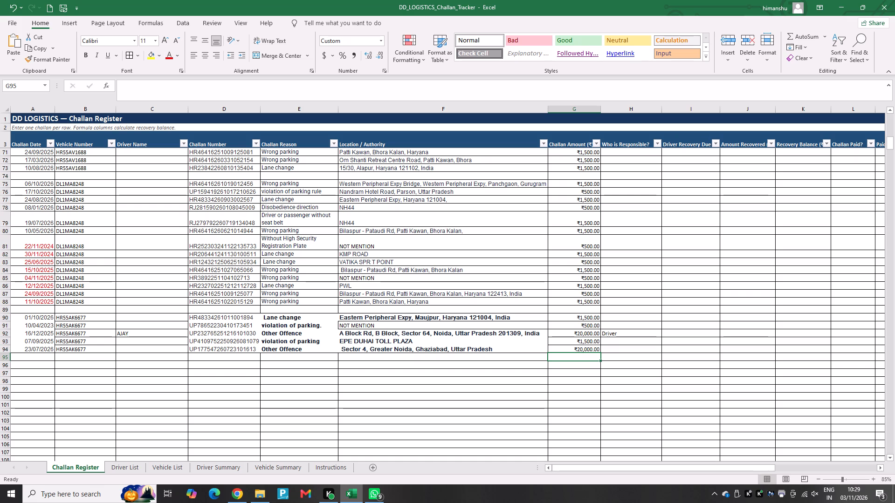
pyautogui.click(643, 350)
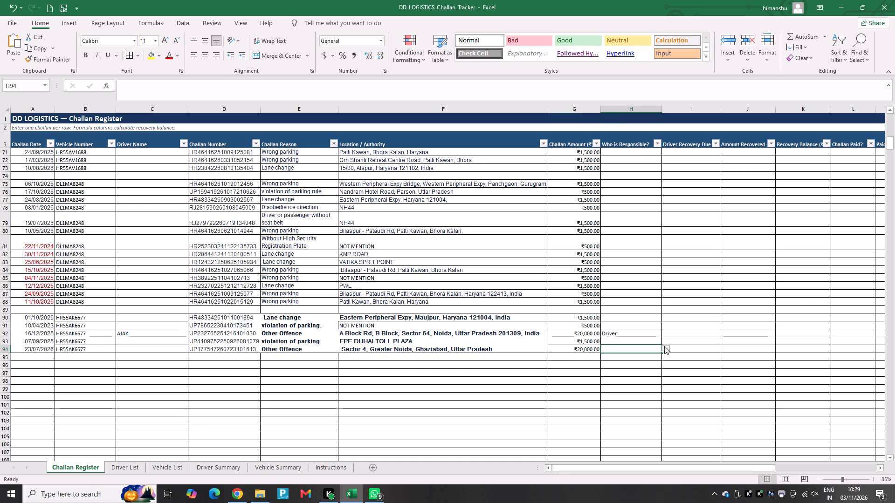
pyautogui.click(565, 358)
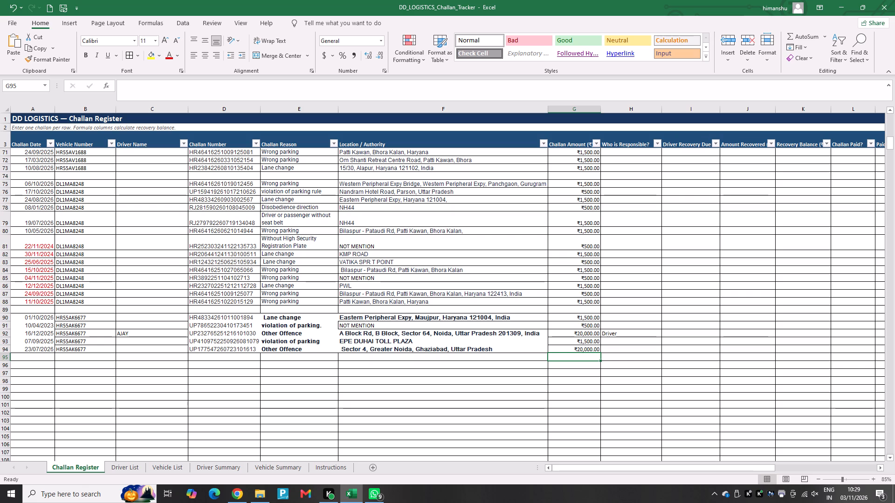
# Go to the Challan Date cell of row 95 and switch to the NextGen eChallan page in Chrome for the next challan.
pyautogui.click(34, 359)
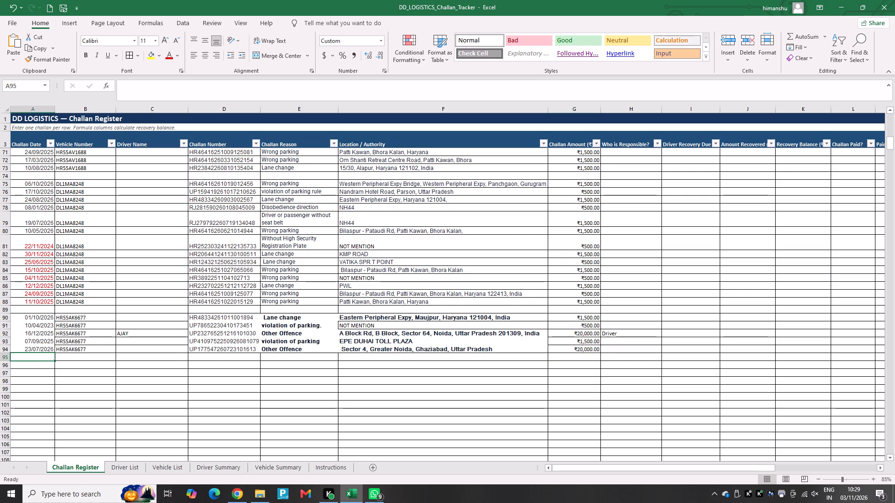
pyautogui.hotkey('alt', 'Tab')
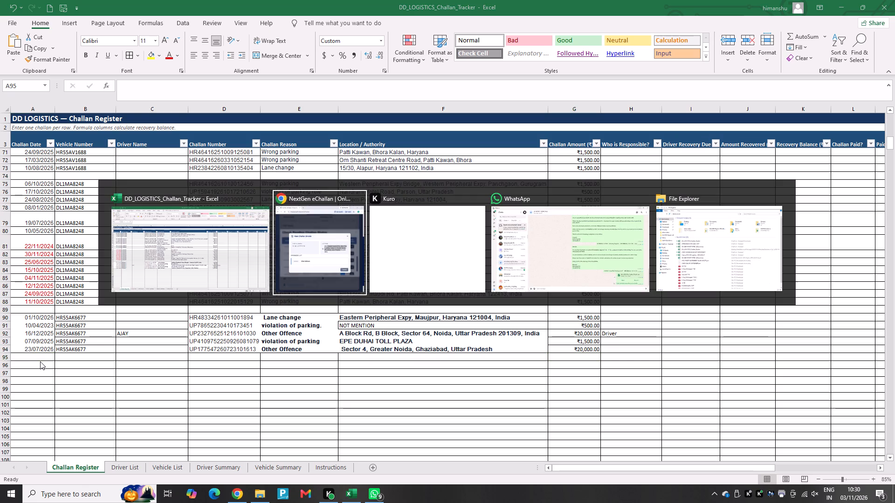
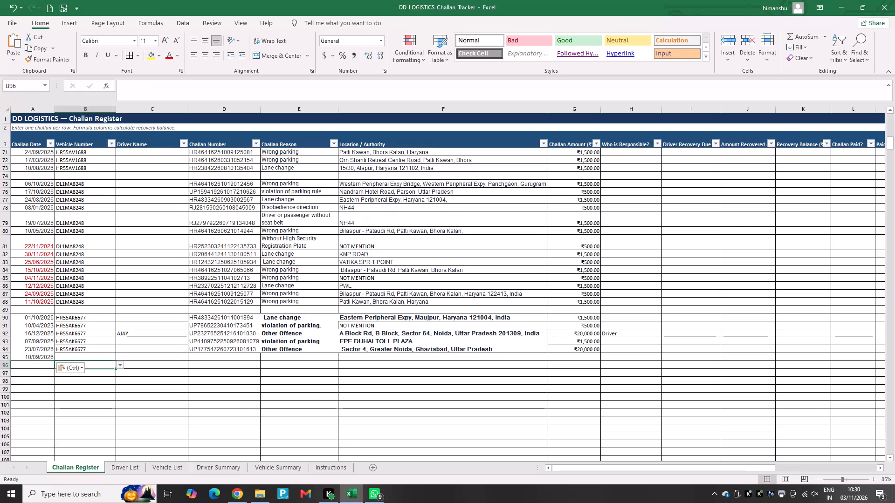
pyautogui.click(88, 358)
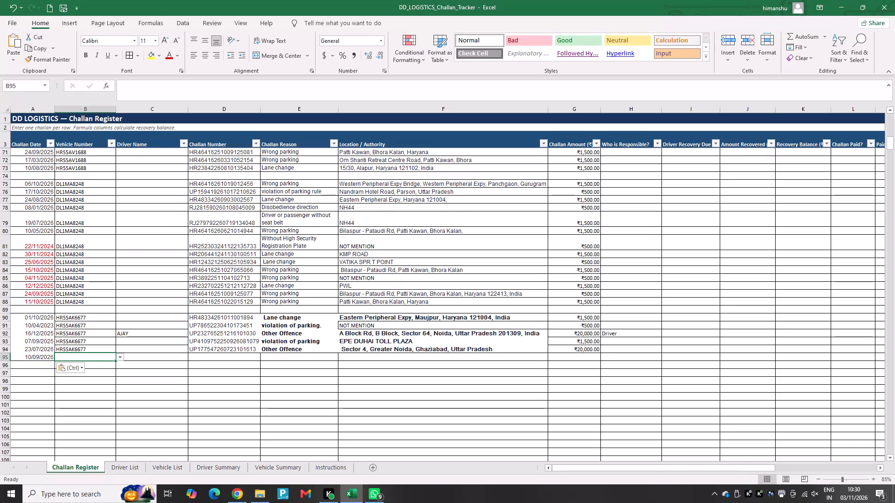
pyautogui.press('h')
pyautogui.click(76, 367)
pyautogui.press('h')
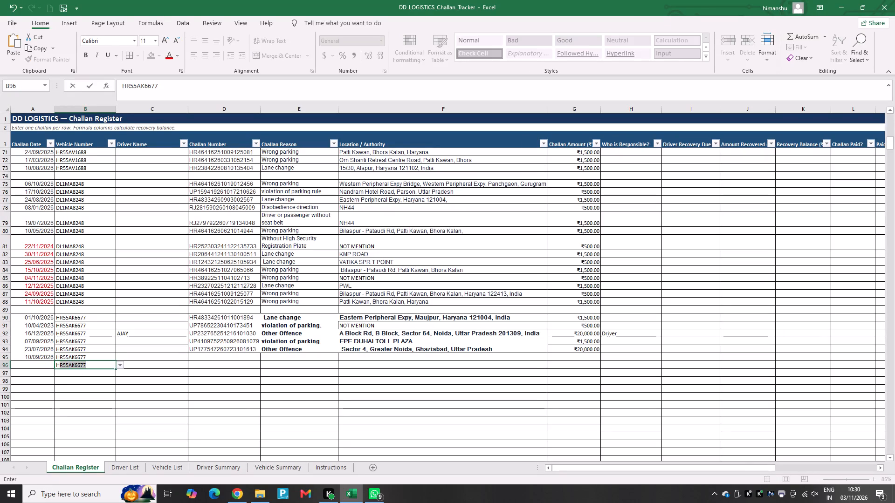
pyautogui.click(77, 375)
pyautogui.press('h')
pyautogui.click(160, 361)
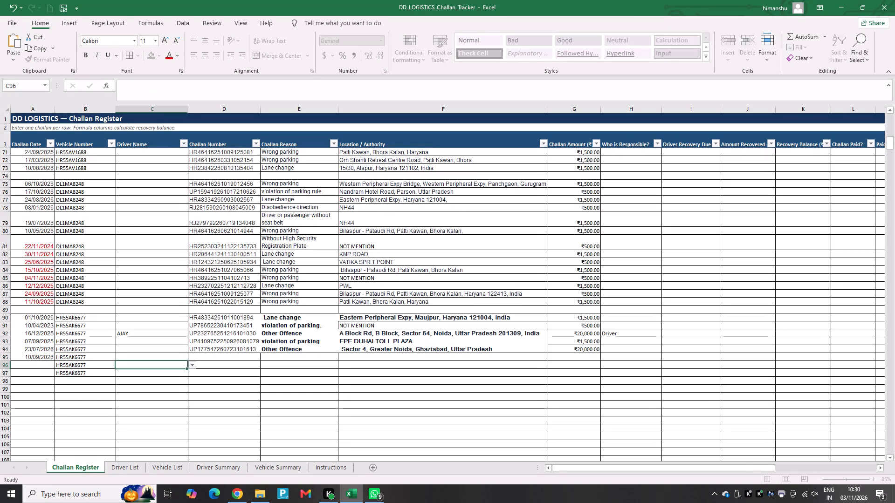
# Go to the Challan Number cell of row 95 for the 10/09/2026 challan.
pyautogui.click(209, 358)
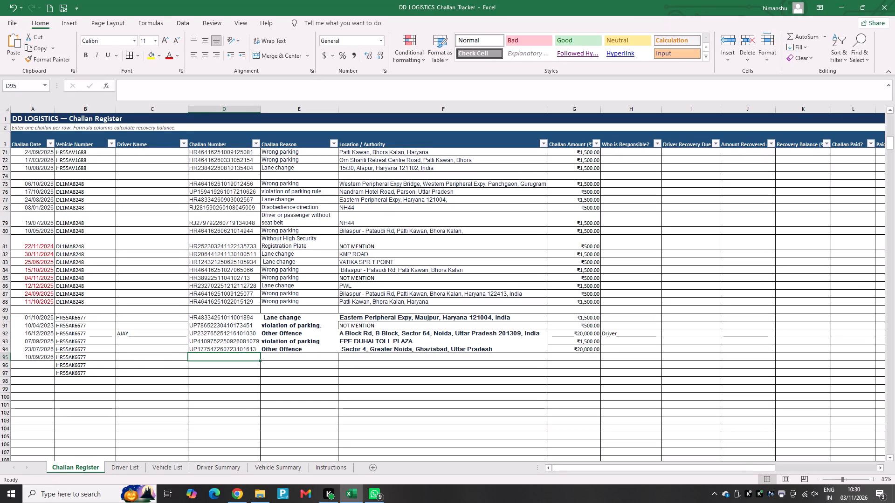
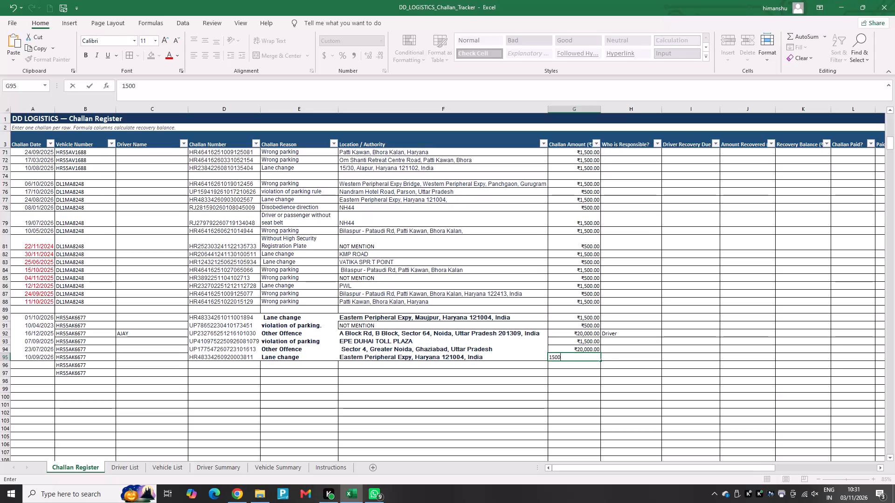
pyautogui.press('Return')
pyautogui.press('Left')
pyautogui.press('Left')
pyautogui.press('Left')
pyautogui.press('Left')
pyautogui.press('Left')
pyautogui.press('Left')
pyautogui.press('Left')
pyautogui.press('Left')
pyautogui.press('Left')
pyautogui.press('Left')
pyautogui.press('Left')
pyautogui.press('Left')
pyautogui.press('Left')
pyautogui.press('Left')
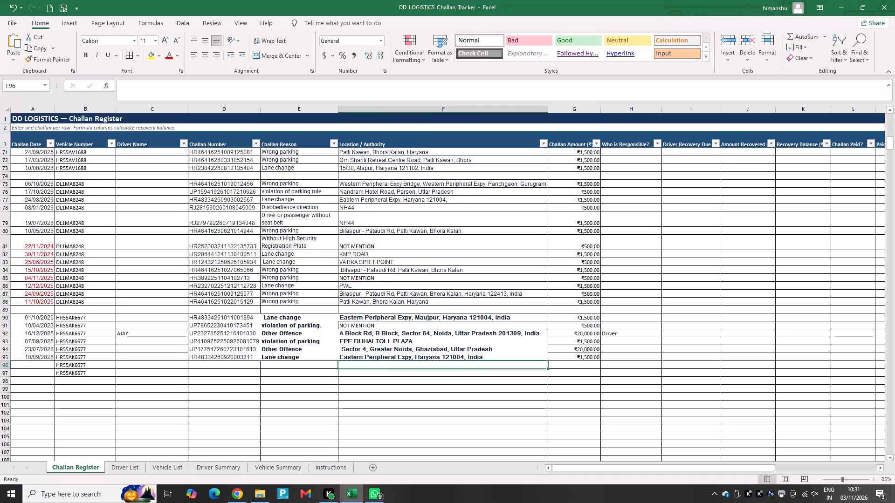
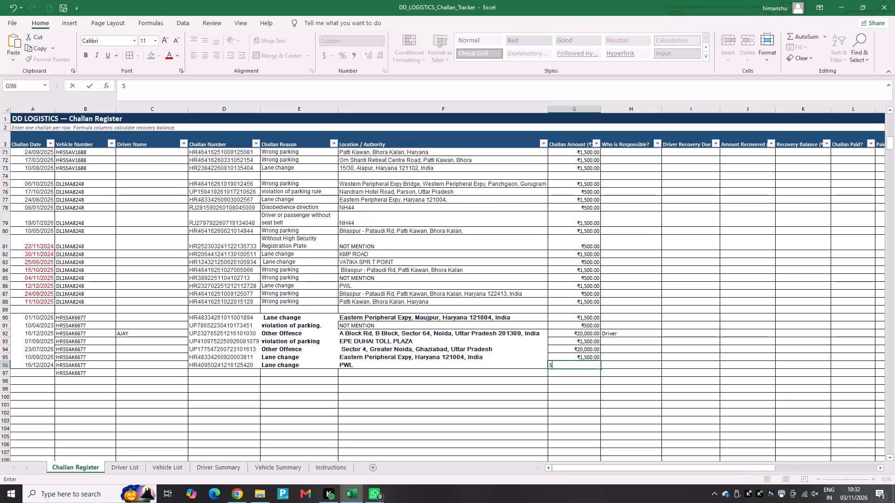
pyautogui.press('Return')
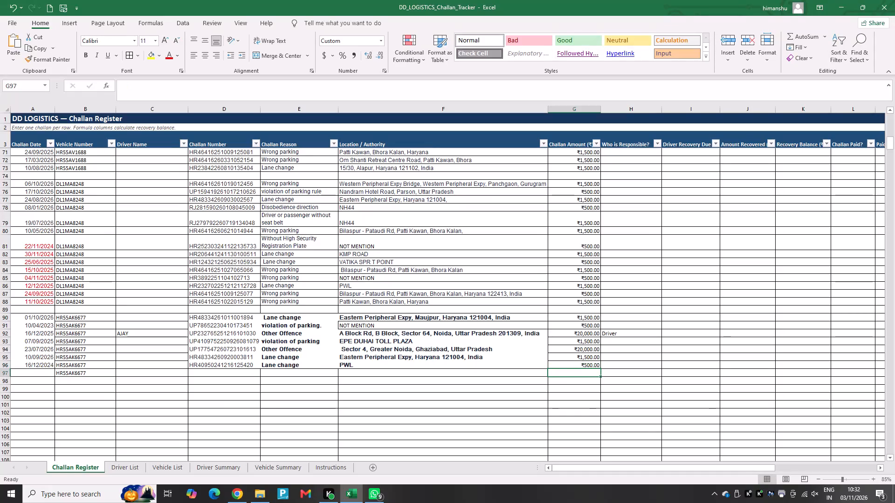
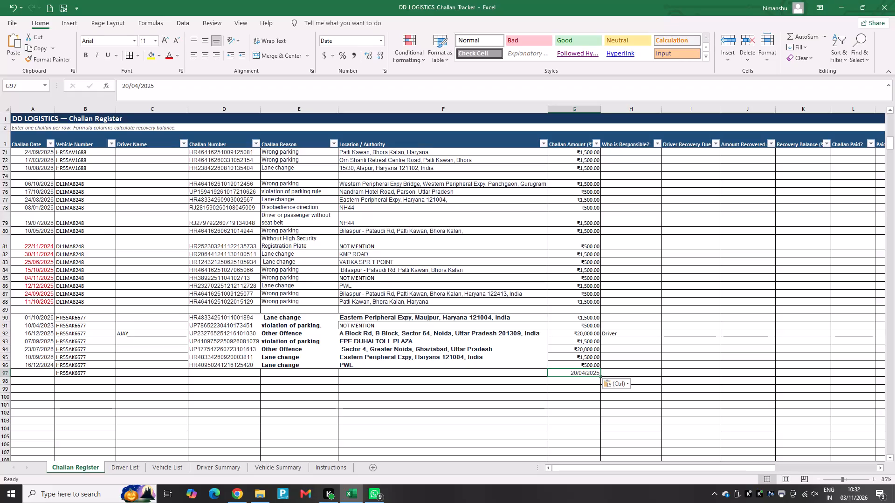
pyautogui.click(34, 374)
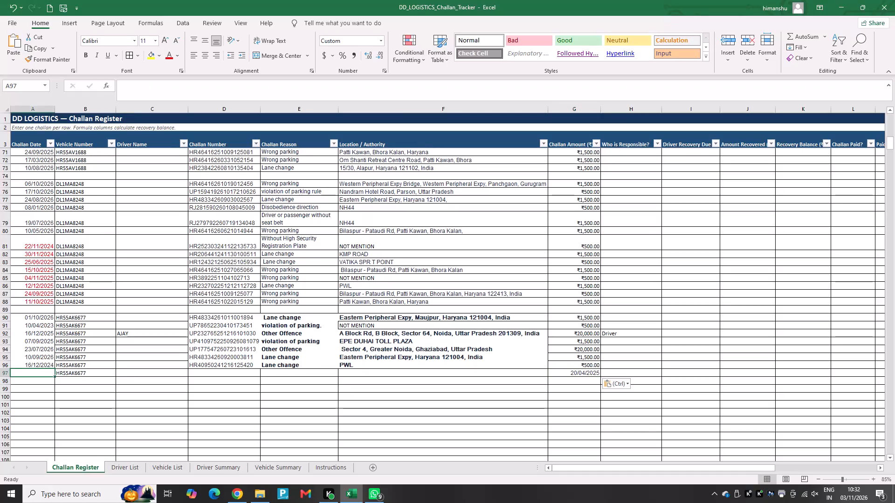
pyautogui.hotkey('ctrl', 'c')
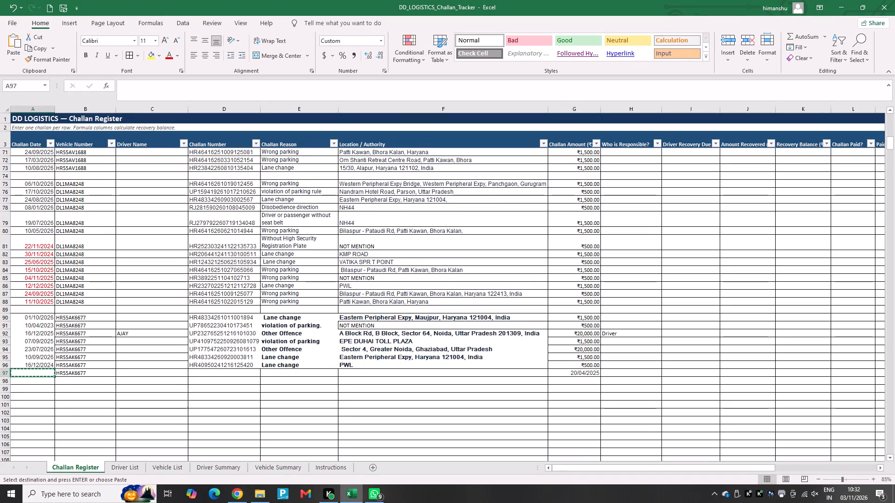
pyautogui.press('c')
# Copy the date 20/04/2025 from row 97's challan amount cell into the Challan Date cell of the same row.
pyautogui.click(582, 373)
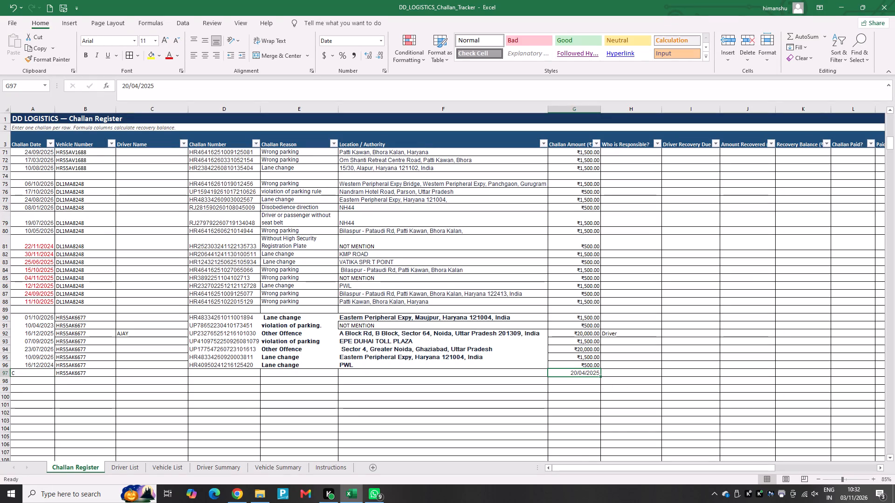
pyautogui.hotkey('ctrl', 'c')
pyautogui.click(44, 377)
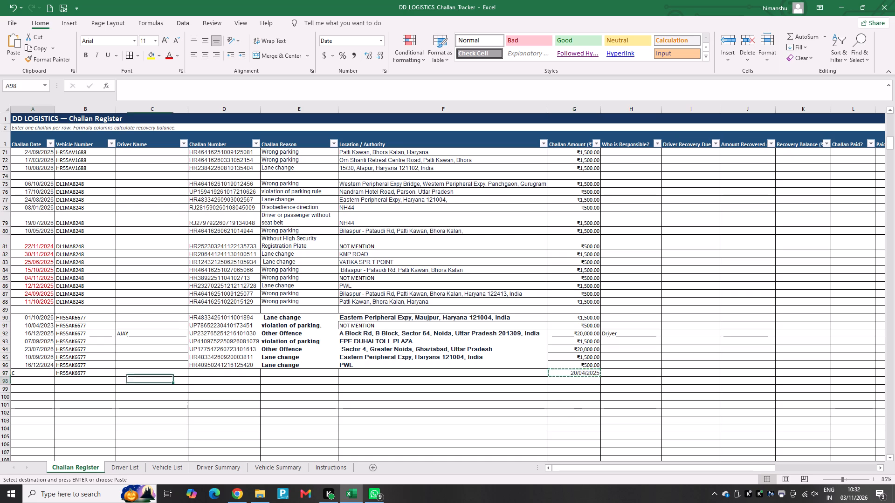
pyautogui.click(43, 374)
pyautogui.hotkey('ctrl', 'v')
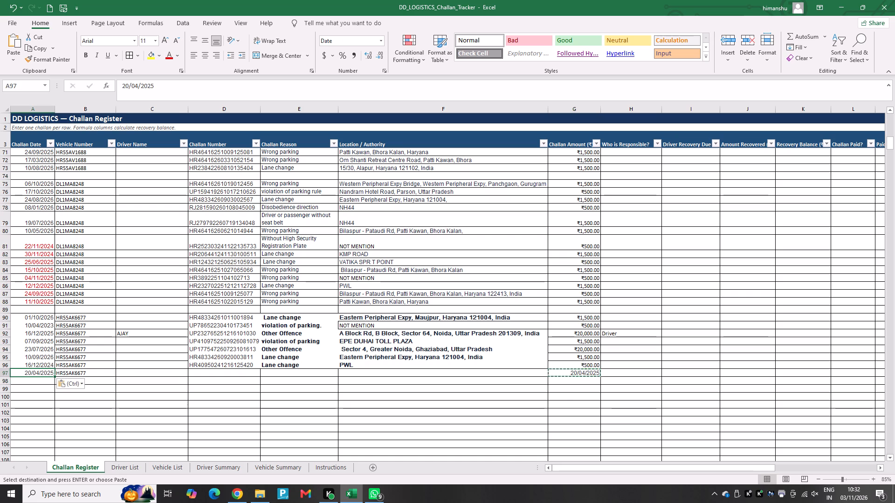
# Select the Challan Number cell in row 97 for the 20/04/2025 challan.
pyautogui.click(206, 375)
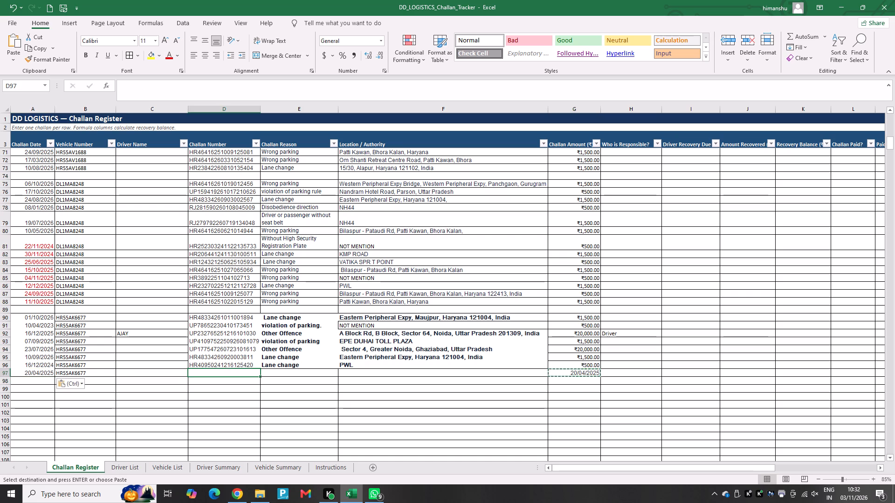
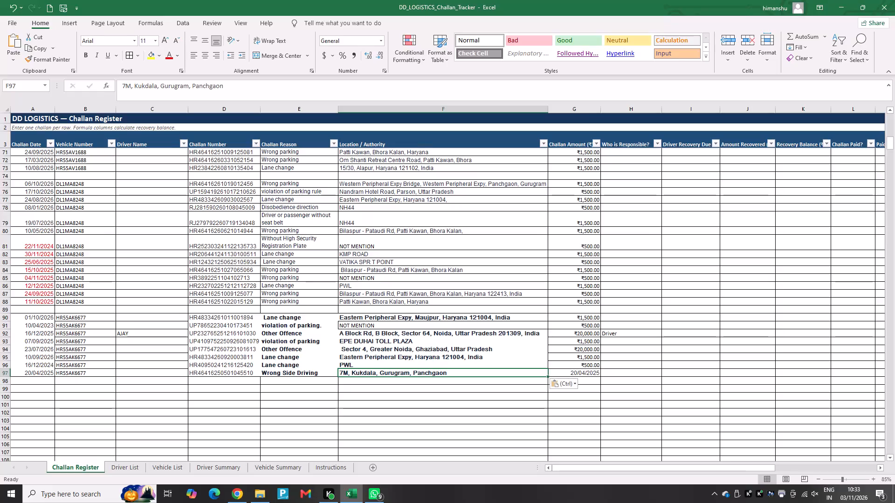
pyautogui.click(583, 374)
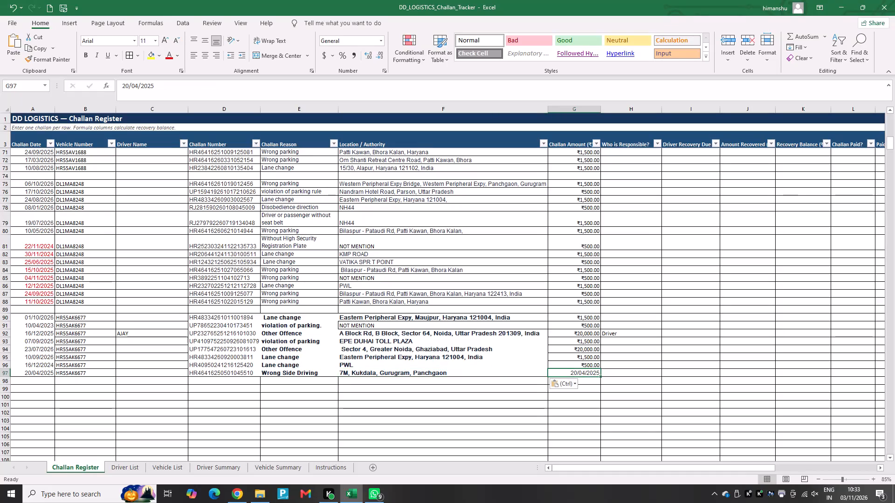
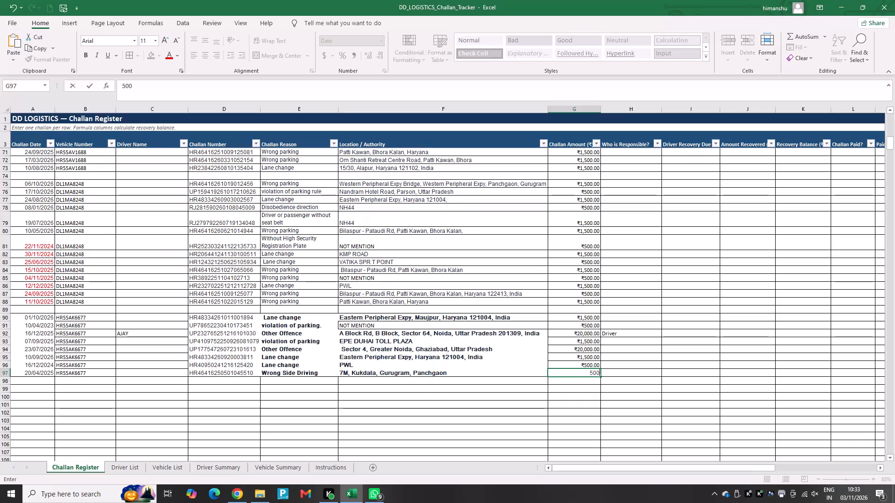
# Enter 500 as the Challan Amount in row 97 and fill the row 96 amount down over it for the ₹ currency format.
pyautogui.press('Up')
pyautogui.write('500')
pyautogui.press('Return')
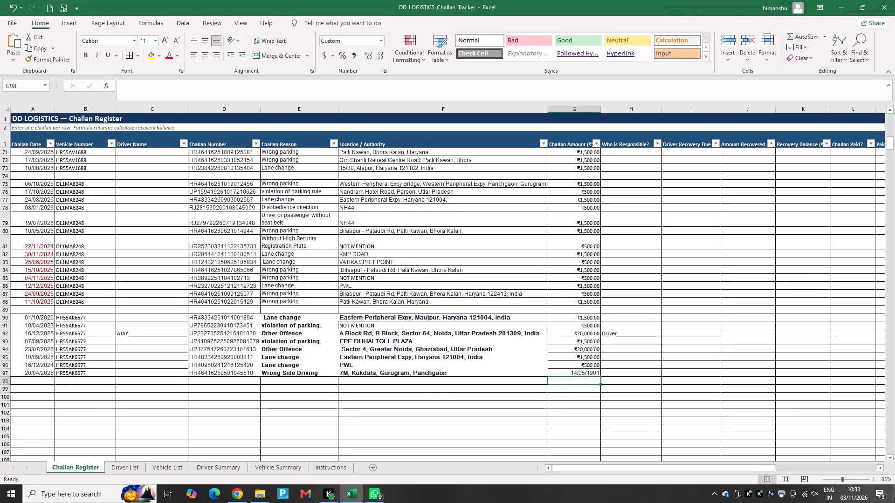
pyautogui.click(569, 364)
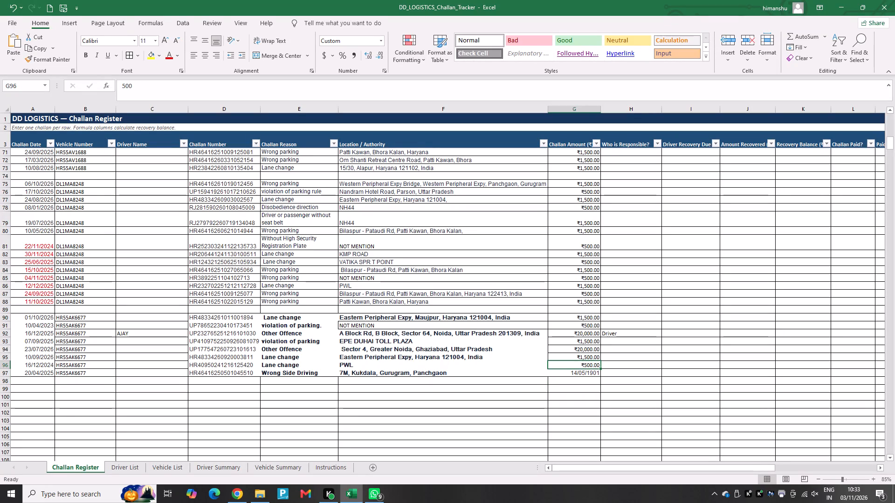
pyautogui.moveTo(599, 369); pyautogui.dragTo(599, 374)
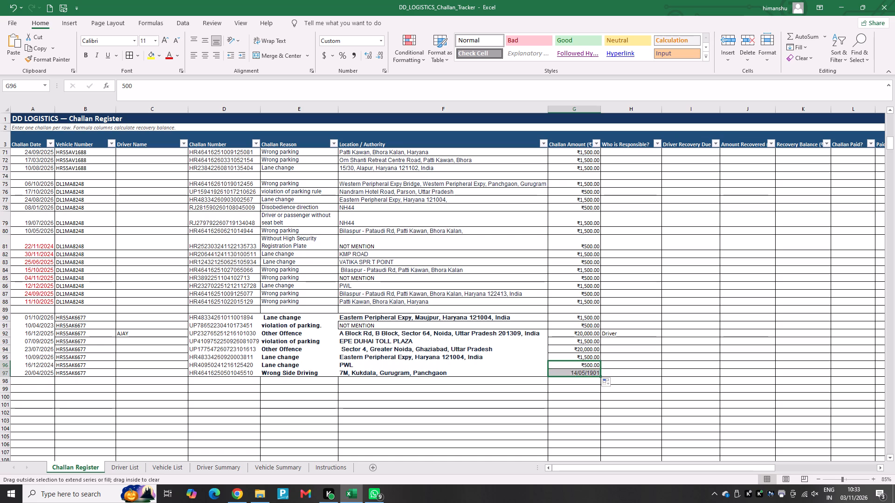
pyautogui.click(571, 381)
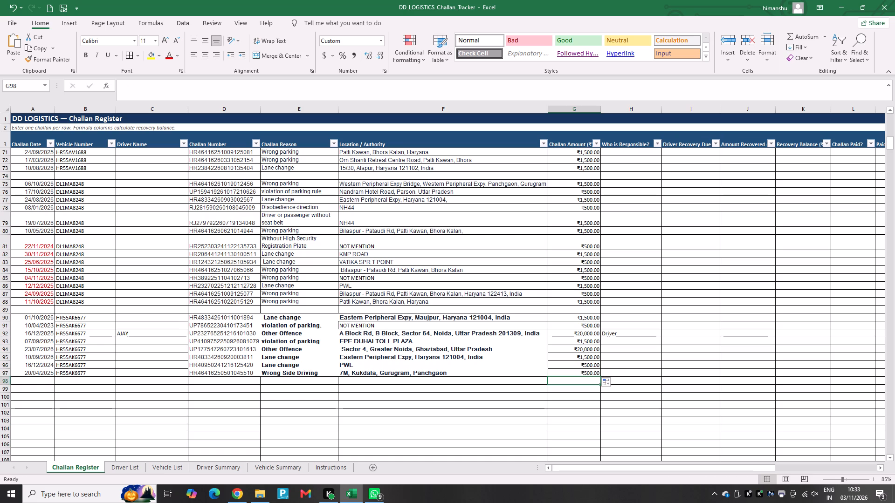
pyautogui.click(24, 381)
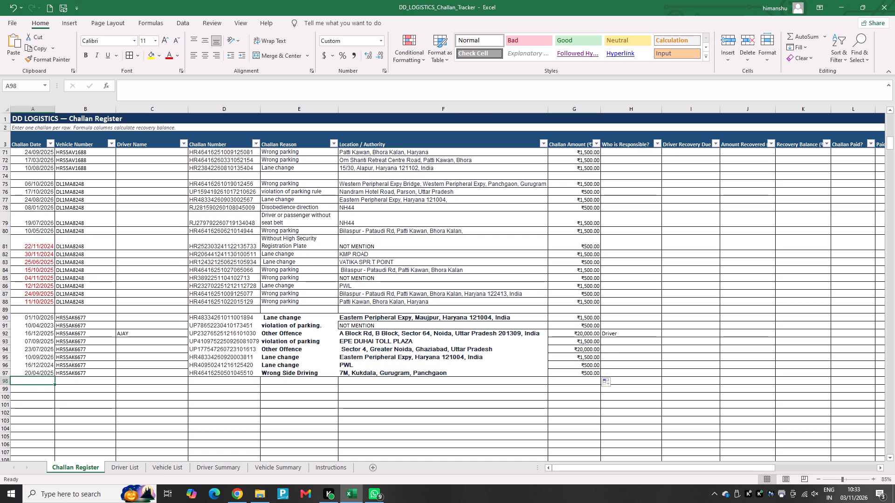
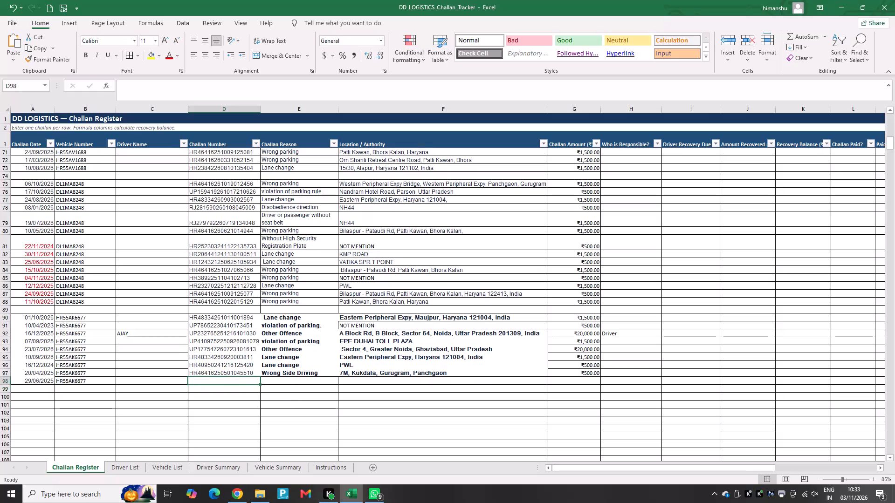
pyautogui.hotkey('ctrl', 'v')
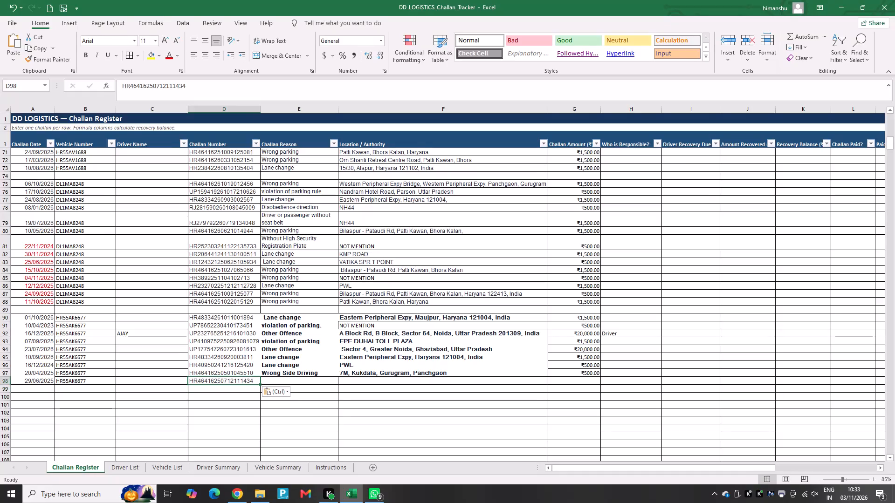
pyautogui.click(289, 382)
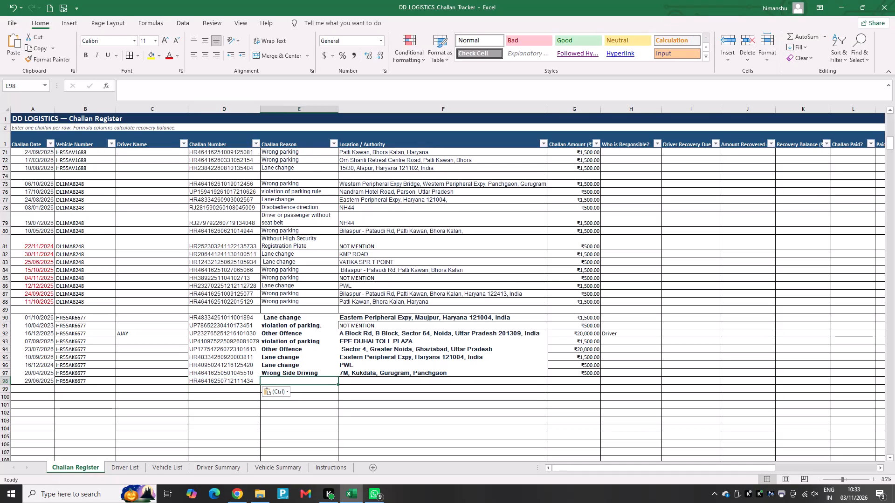
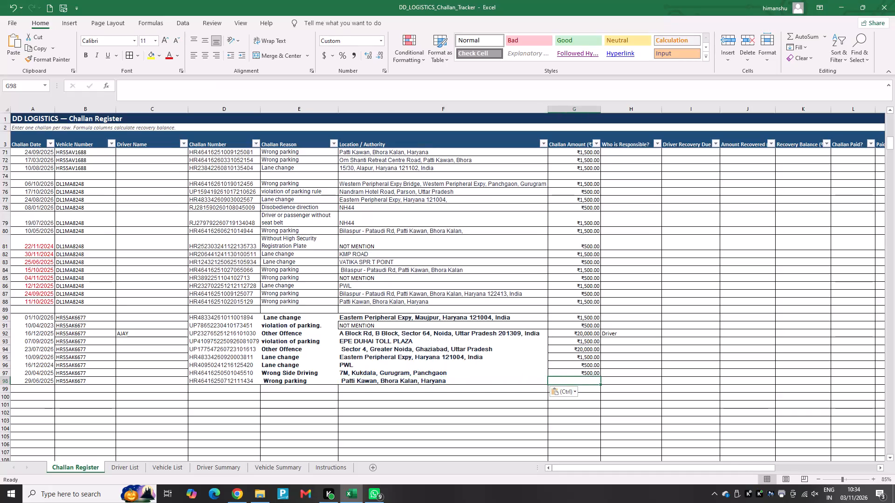
pyautogui.write('500')
pyautogui.press('Return')
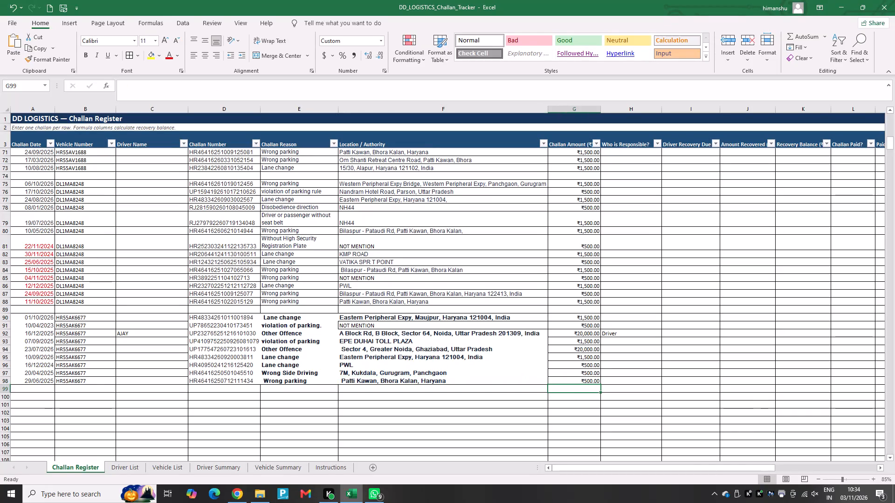
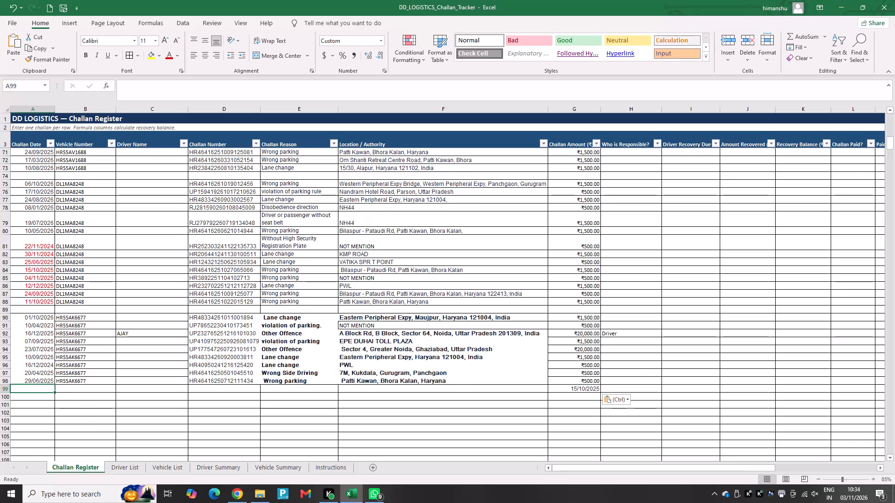
pyautogui.hotkey('ctrl', 'v')
pyautogui.click(81, 390)
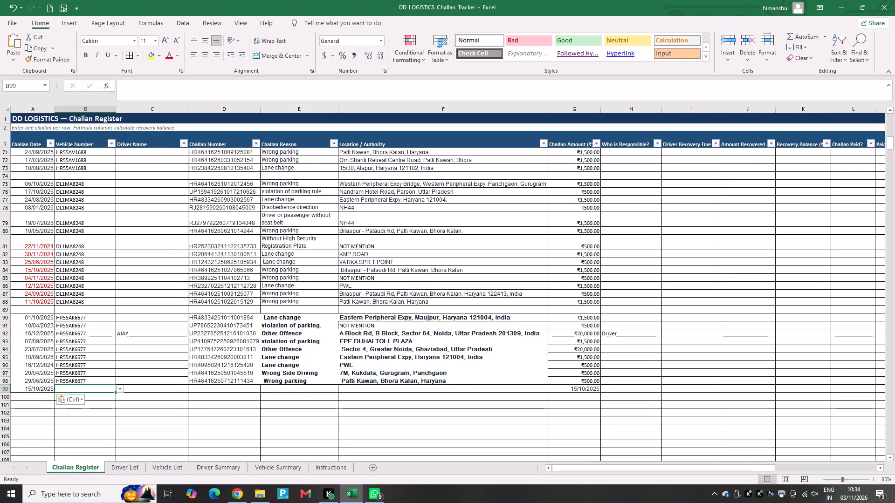
pyautogui.press('h')
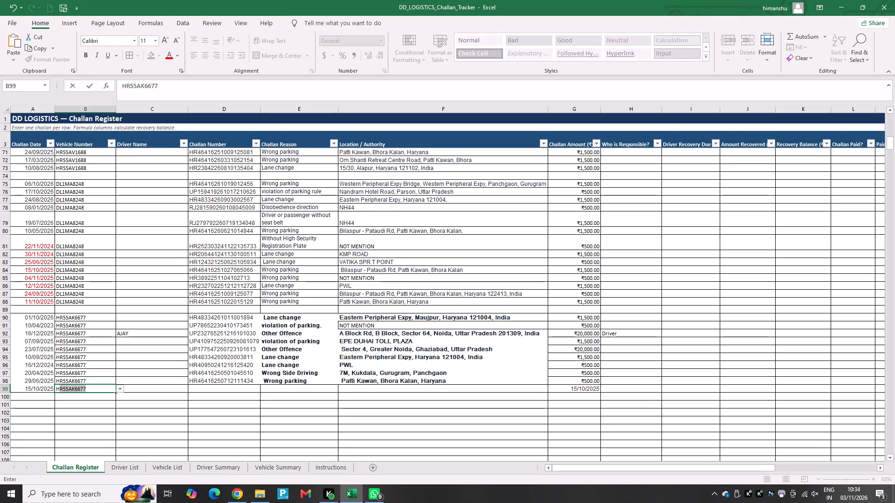
pyautogui.click(222, 393)
pyautogui.click(224, 388)
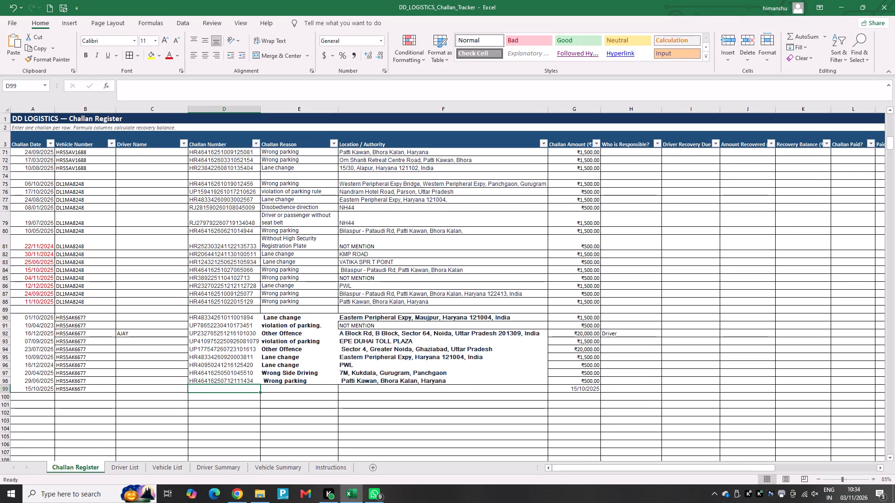
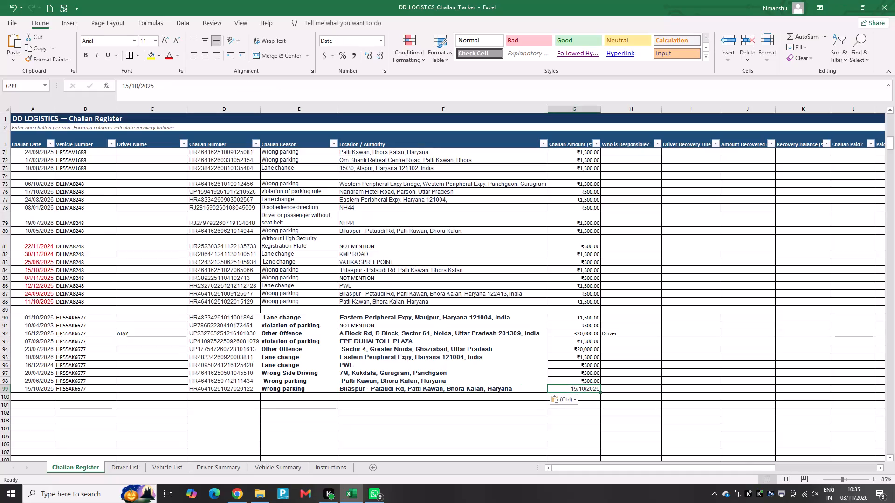
pyautogui.write('1500')
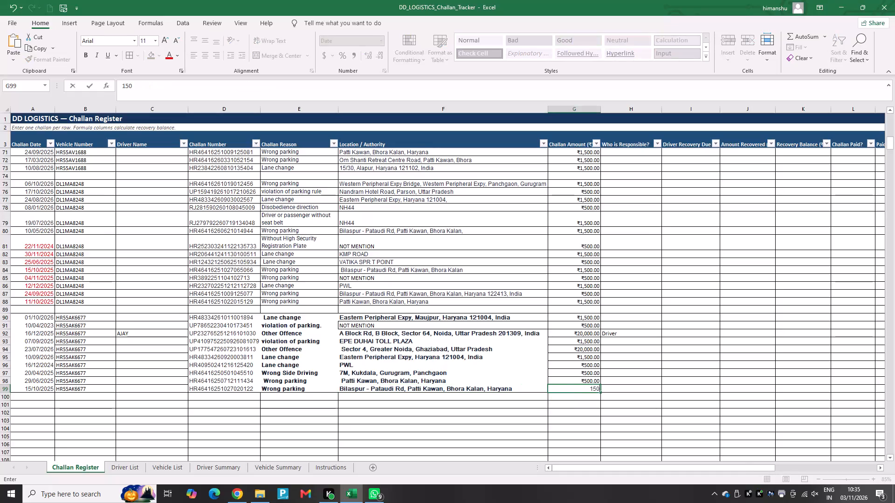
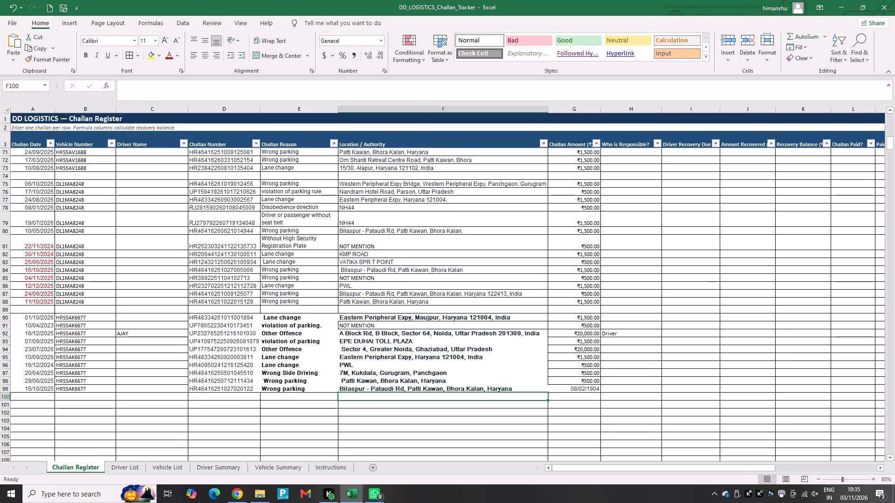
# Fill the rupee-formatted Challan Amount from row 98 into row 99 and set row 99's amount to 1500.
pyautogui.click(594, 379)
pyautogui.moveTo(599, 383); pyautogui.dragTo(599, 388)
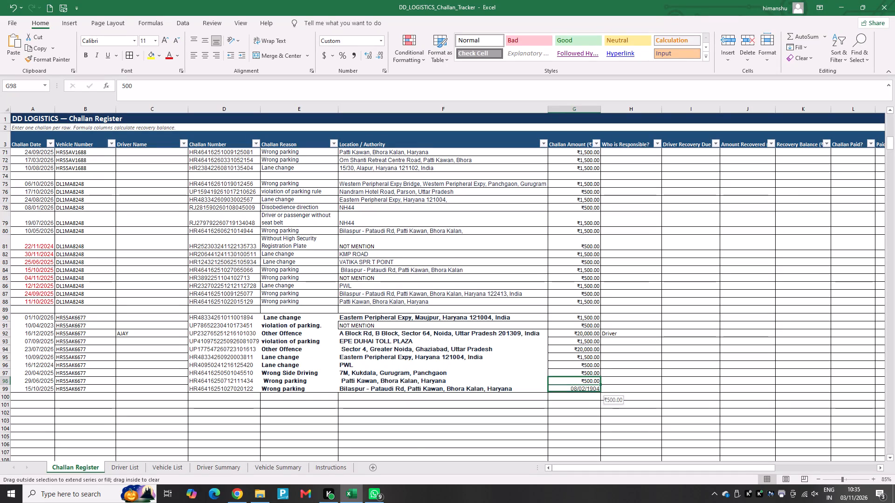
pyautogui.moveTo(599, 388); pyautogui.dragTo(600, 390)
pyautogui.click(590, 390)
pyautogui.write('500')
pyautogui.press('BackSpace')
pyautogui.press('BackSpace')
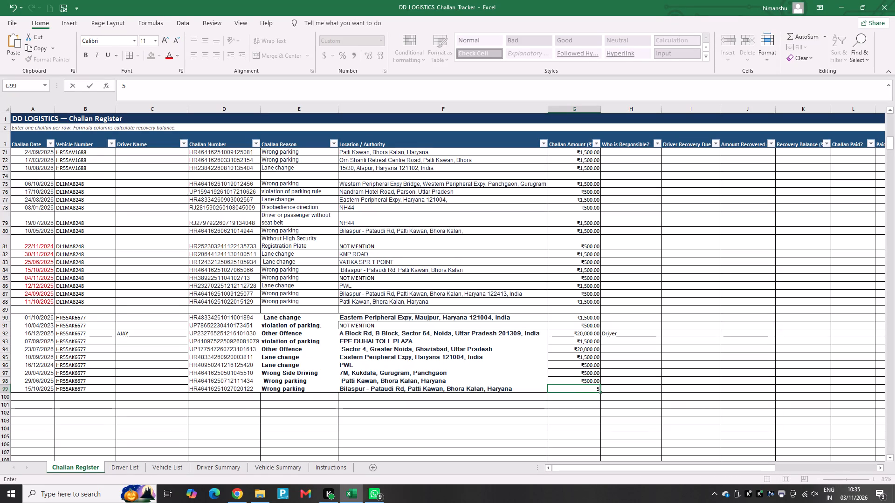
pyautogui.press('BackSpace')
pyautogui.write('1500')
pyautogui.press('Return')
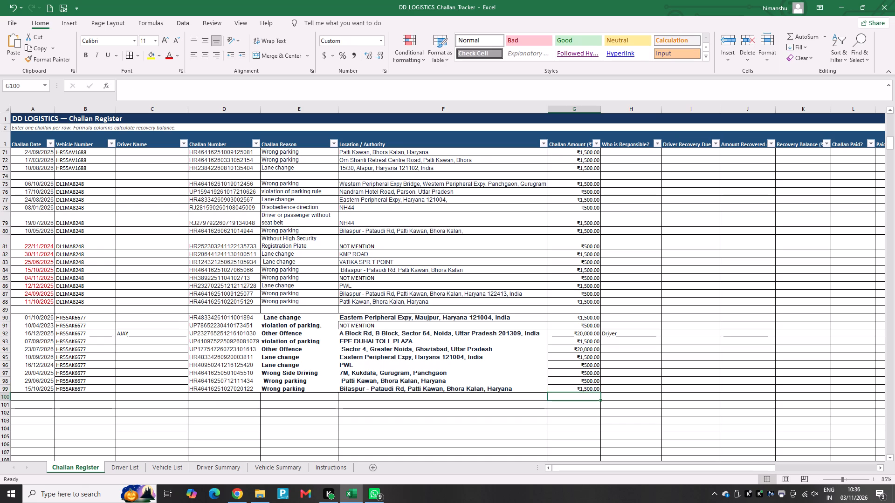
# Go to the Challan Date cell of empty row 100 to start the next challan entry.
pyautogui.press('Left')
pyautogui.press('Left')
pyautogui.press('Left')
pyautogui.press('Left')
pyautogui.press('Left')
pyautogui.press('Left')
pyautogui.press('Left')
pyautogui.press('Left')
pyautogui.press('Left')
pyautogui.press('Left')
pyautogui.press('Left')
pyautogui.press('Left')
pyautogui.press('Left')
pyautogui.press('Left')
pyautogui.press('Left')
pyautogui.press('Left')
pyautogui.press('Left')
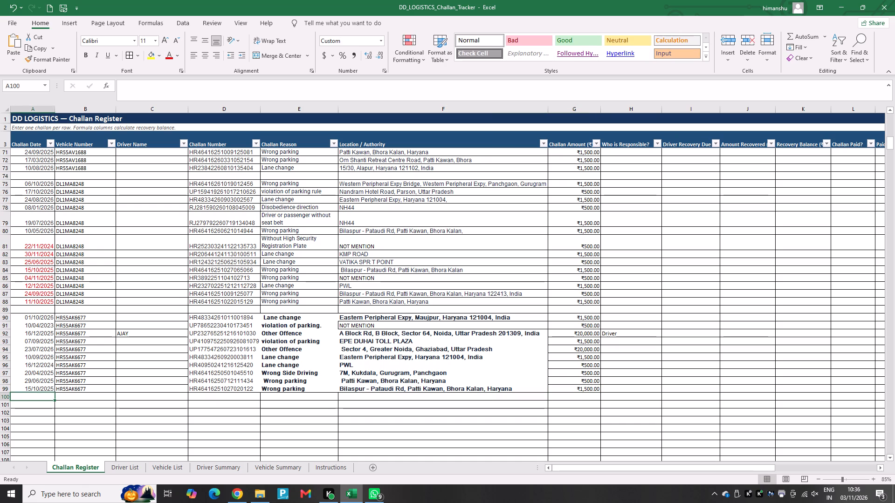
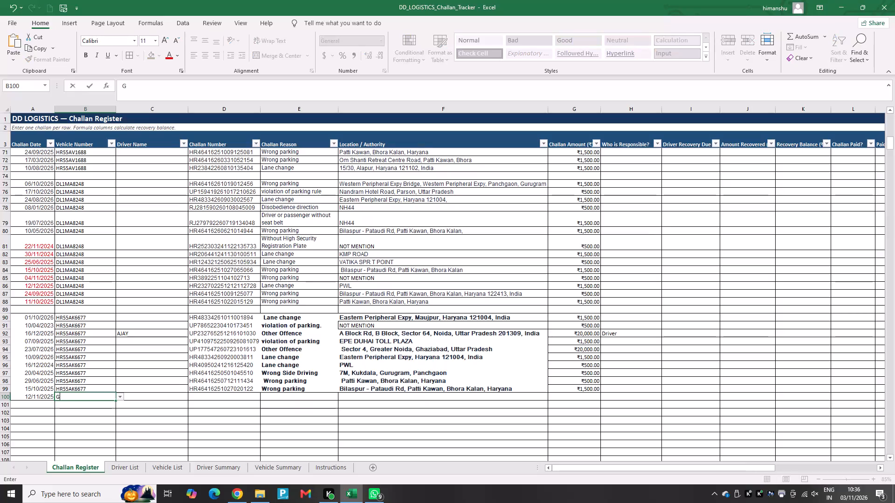
pyautogui.press('BackSpace')
pyautogui.press('h')
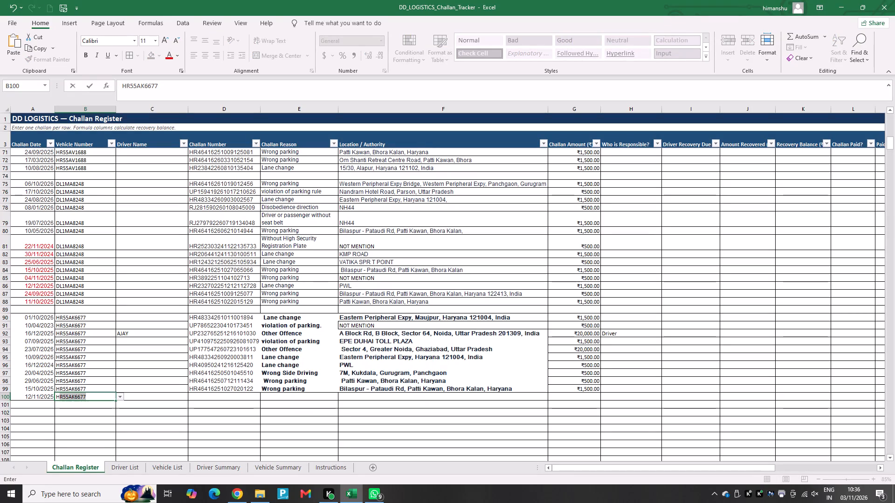
pyautogui.click(234, 399)
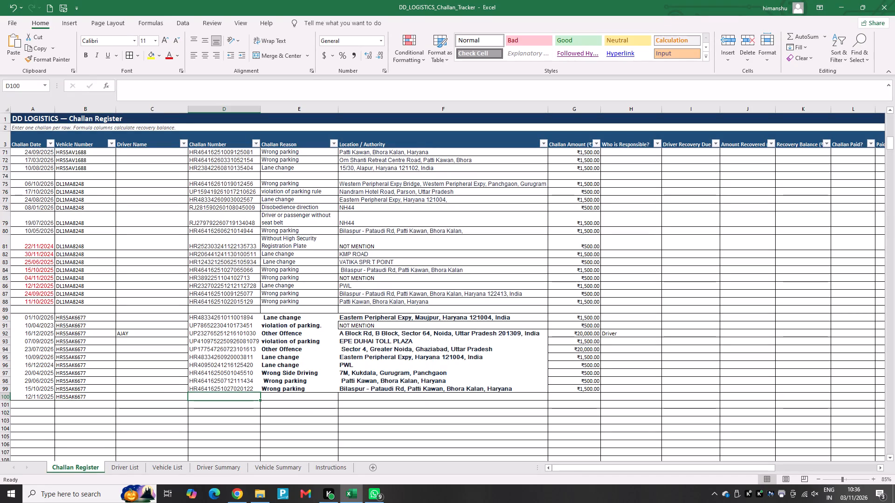
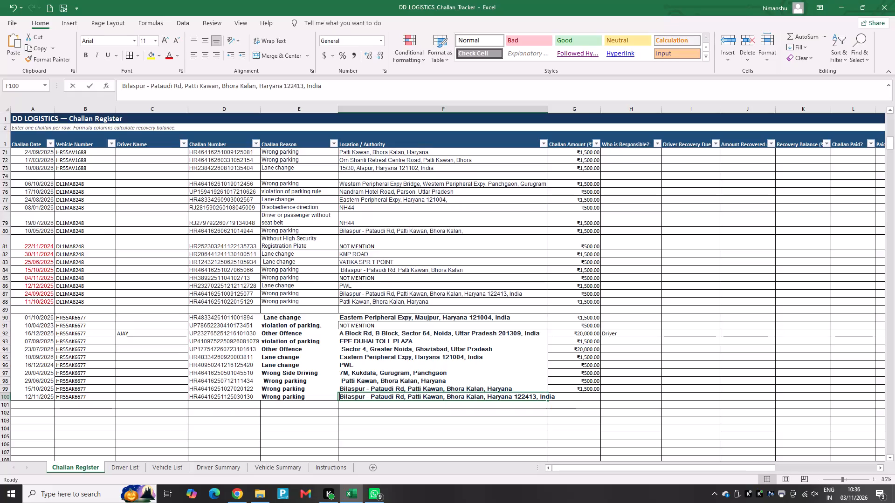
# Remove the postal code 122413 from the Location / Authority text in row 100, keeping "Haryana , India" at the end.
pyautogui.moveTo(537, 397); pyautogui.dragTo(519, 397)
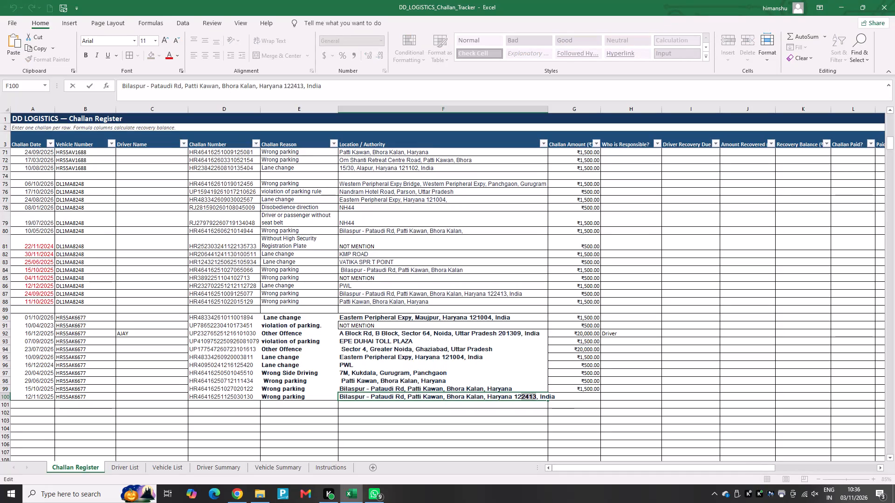
pyautogui.moveTo(519, 397); pyautogui.dragTo(519, 397)
pyautogui.press('BackSpace')
pyautogui.press('BackSpace')
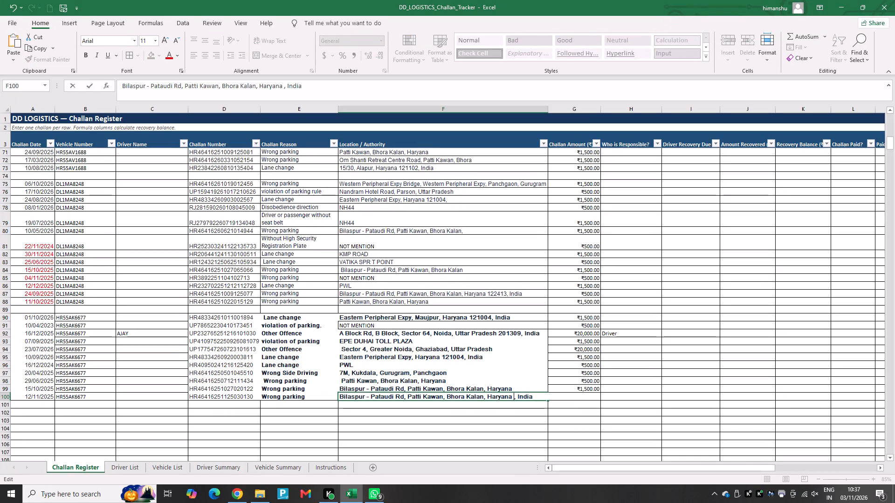
pyautogui.click(569, 393)
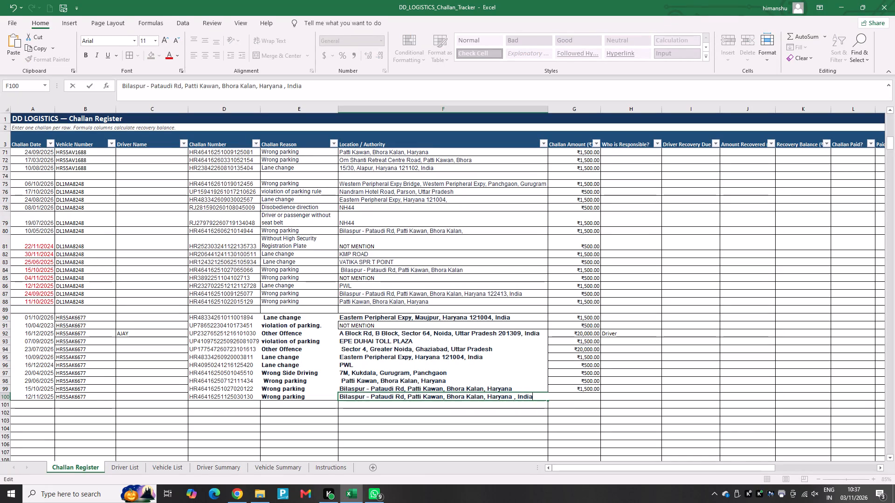
pyautogui.click(586, 394)
pyautogui.press('Return')
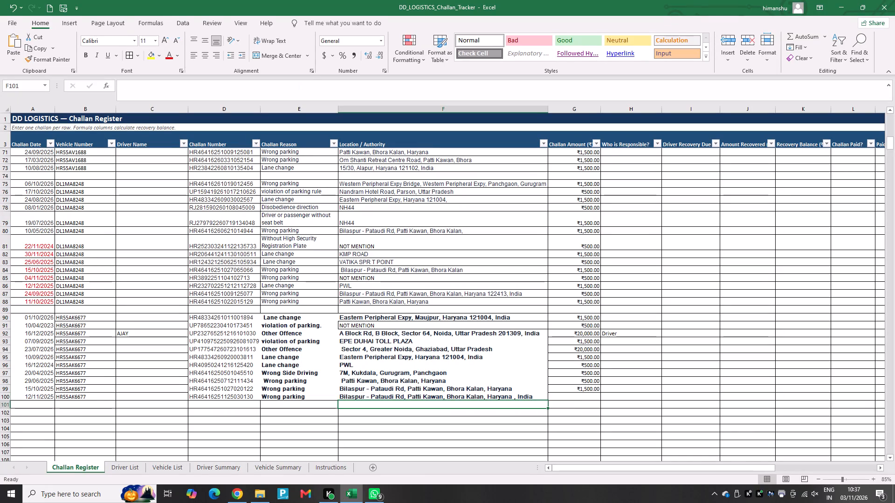
pyautogui.click(589, 396)
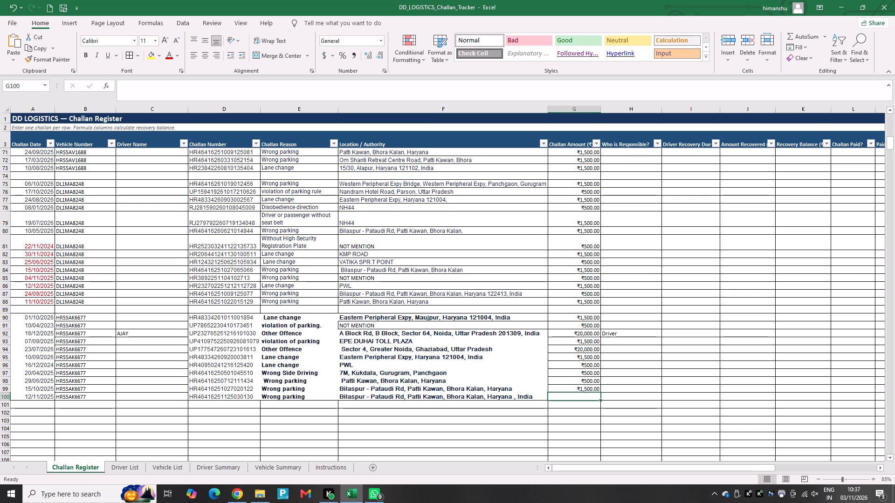
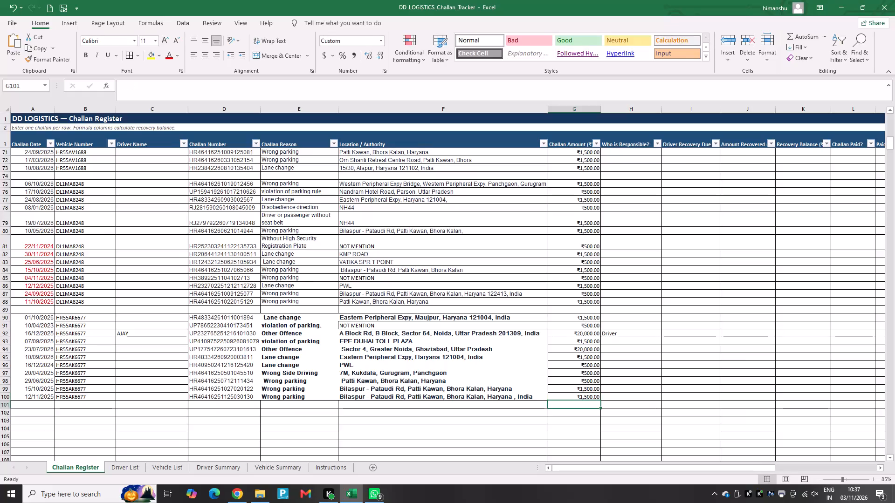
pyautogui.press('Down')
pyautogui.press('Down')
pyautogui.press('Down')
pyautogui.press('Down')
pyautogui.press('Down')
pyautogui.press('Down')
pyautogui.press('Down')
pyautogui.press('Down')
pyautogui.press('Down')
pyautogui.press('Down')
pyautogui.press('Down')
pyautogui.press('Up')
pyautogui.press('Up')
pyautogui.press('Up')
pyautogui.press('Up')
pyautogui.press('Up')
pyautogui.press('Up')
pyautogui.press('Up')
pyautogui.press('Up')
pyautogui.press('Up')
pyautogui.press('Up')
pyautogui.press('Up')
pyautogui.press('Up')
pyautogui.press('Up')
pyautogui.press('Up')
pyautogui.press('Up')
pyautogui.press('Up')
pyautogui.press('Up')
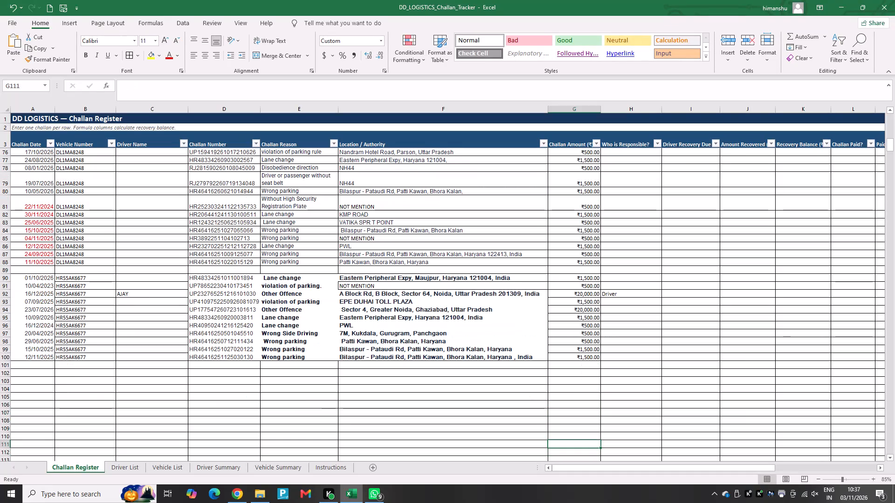
pyautogui.press('Left')
pyautogui.press('Left')
pyautogui.press('Left')
pyautogui.press('Left')
pyautogui.press('Left')
pyautogui.press('Left')
pyautogui.press('Left')
pyautogui.press('Left')
pyautogui.press('Left')
pyautogui.press('Left')
pyautogui.press('Left')
pyautogui.press('Left')
pyautogui.press('Left')
pyautogui.press('Left')
pyautogui.press('Down')
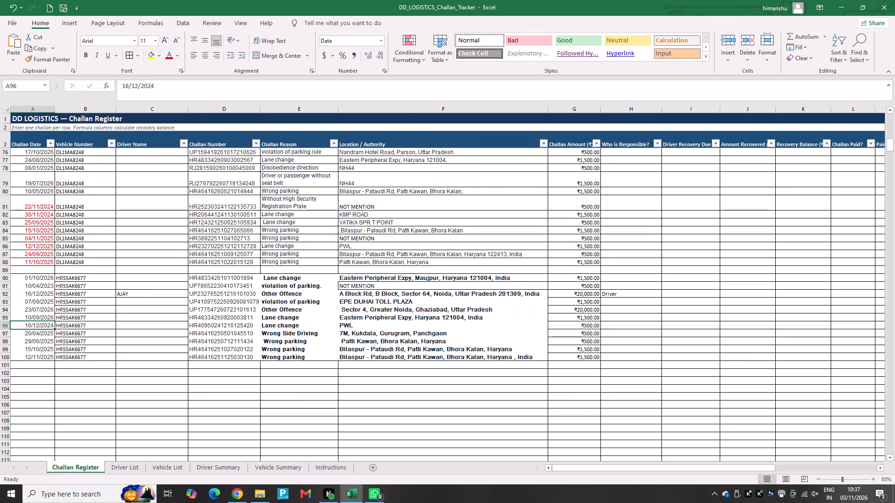
pyautogui.press('Down')
pyautogui.press('Down')
pyautogui.press('Down')
pyautogui.press('Down')
pyautogui.press('Down')
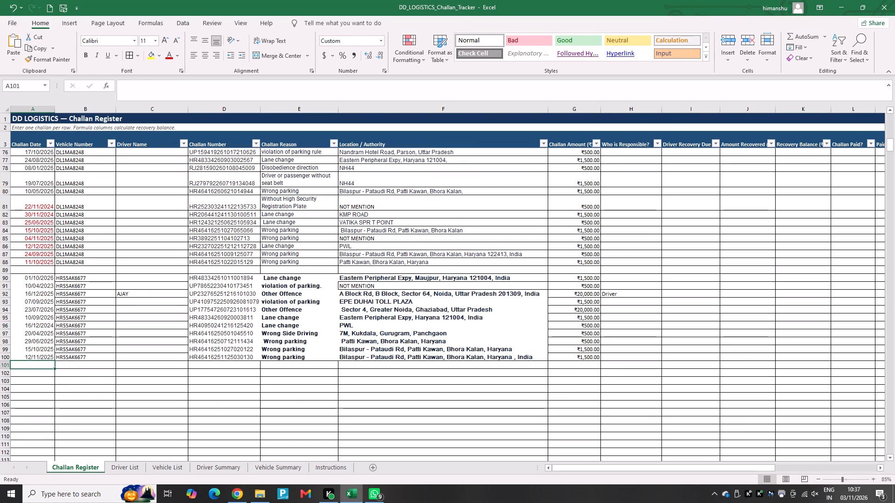
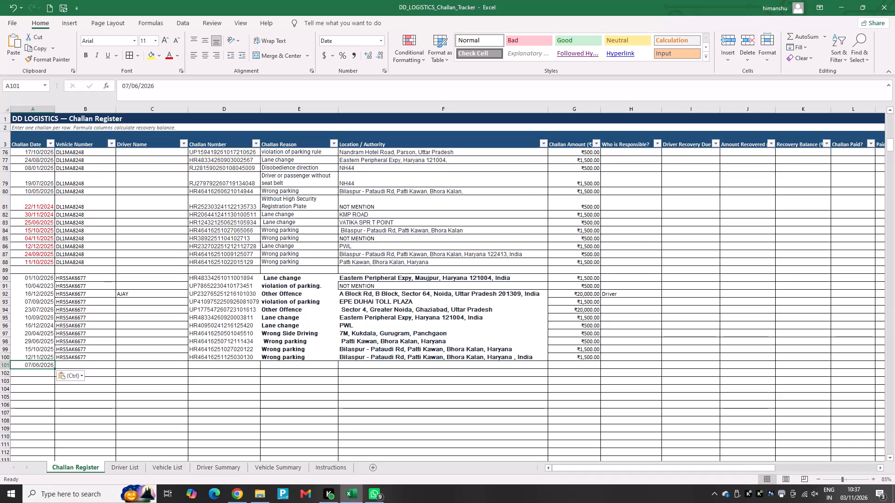
pyautogui.click(90, 363)
pyautogui.press('h')
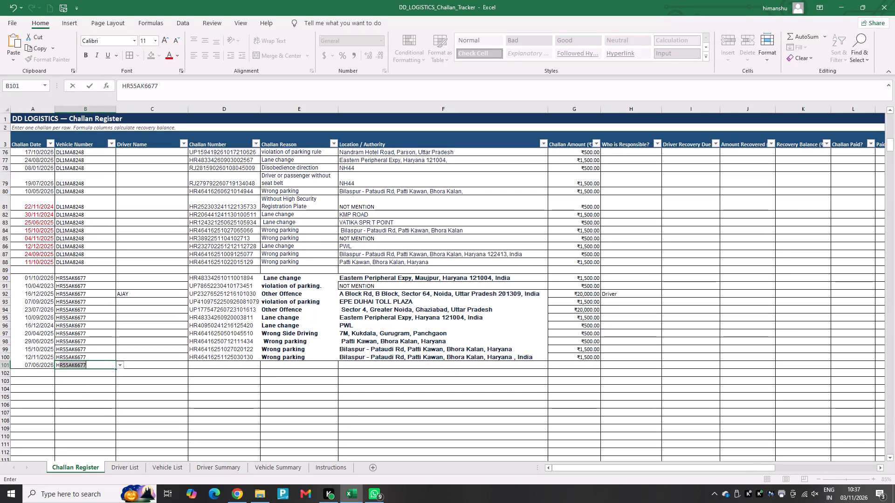
pyautogui.click(225, 366)
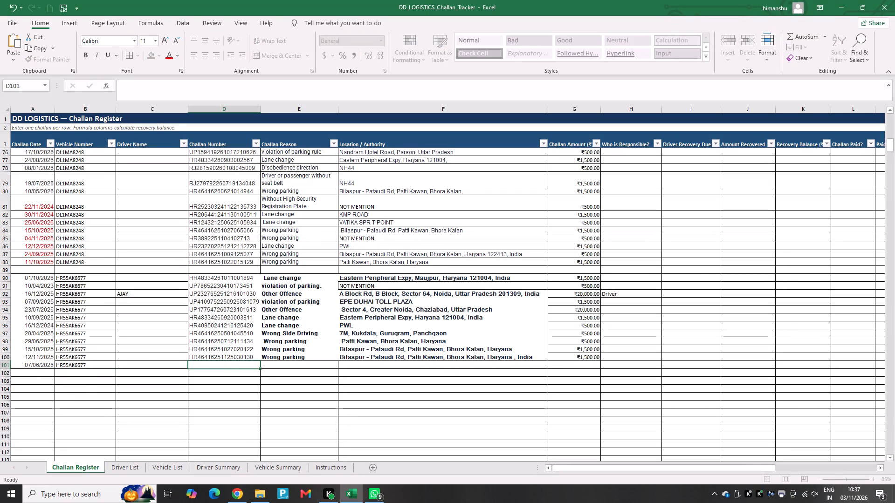
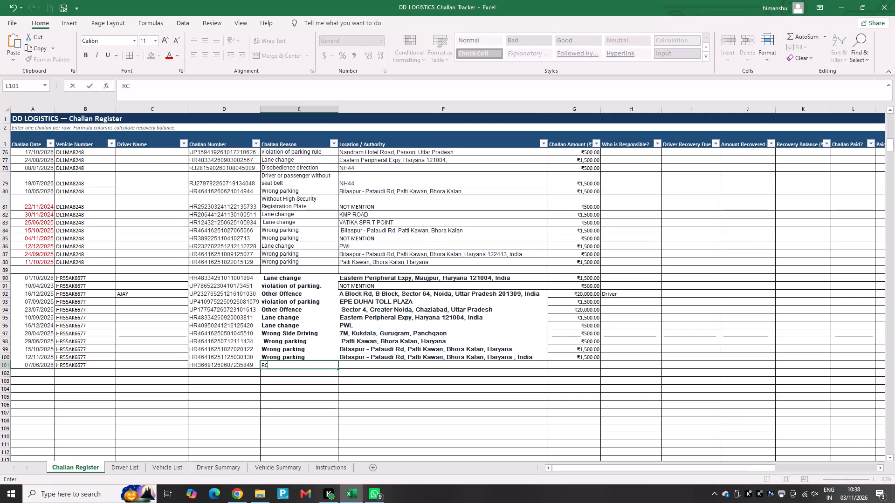
# Complete row 101's challan reason as "RC & Disobey of police orders" and go to that row's Location / Authority cell.
pyautogui.press('space')
pyautogui.write('A')
pyautogui.press('BackSpace')
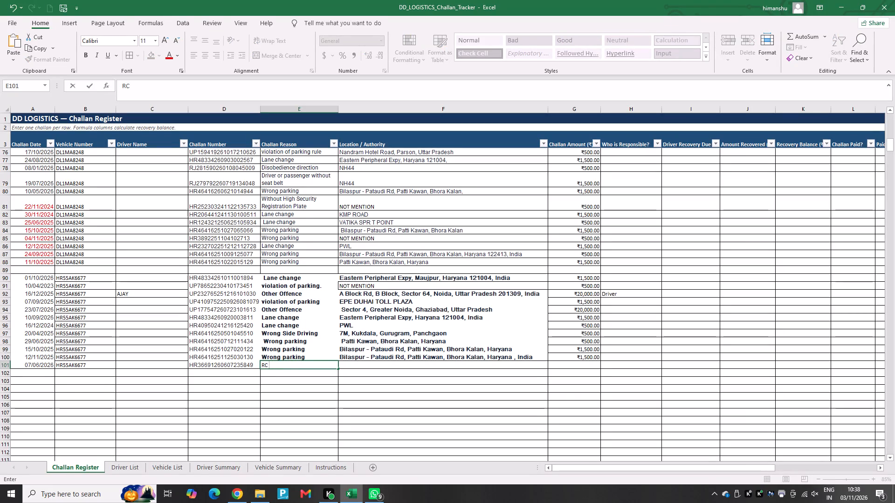
pyautogui.hotkey('shift', '&')
pyautogui.press('space')
pyautogui.hotkey('ctrl', 'v')
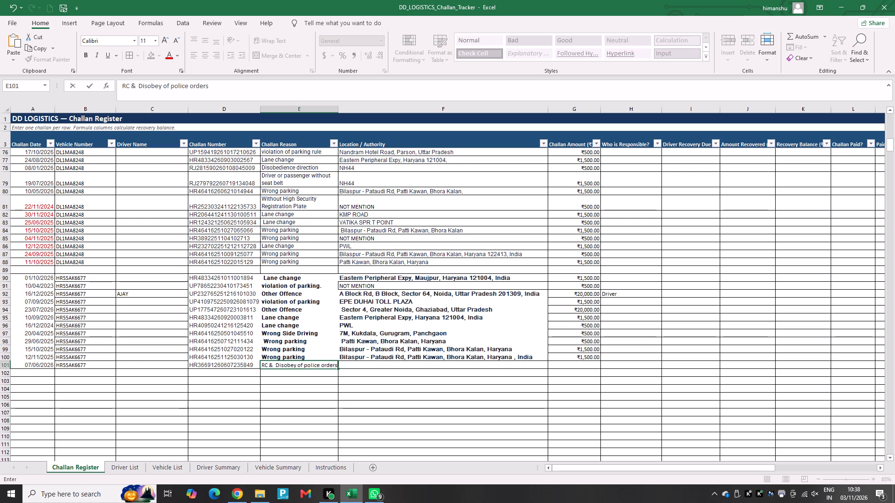
pyautogui.click(376, 369)
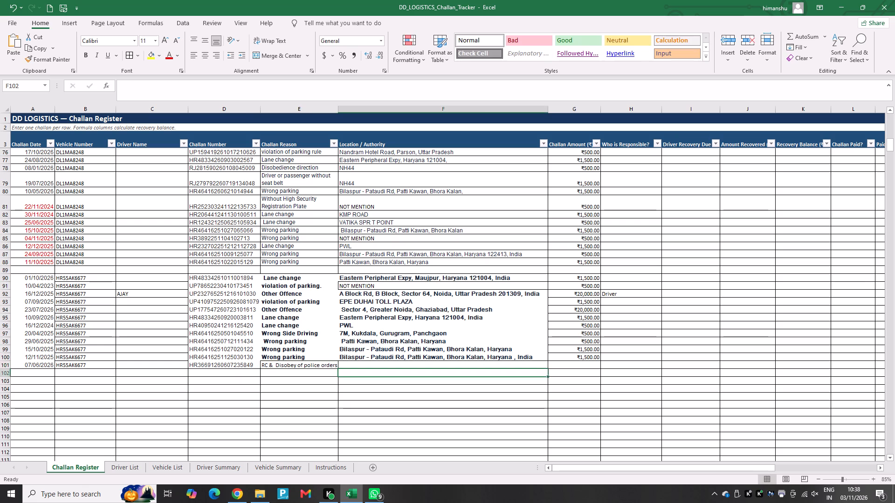
pyautogui.click(380, 363)
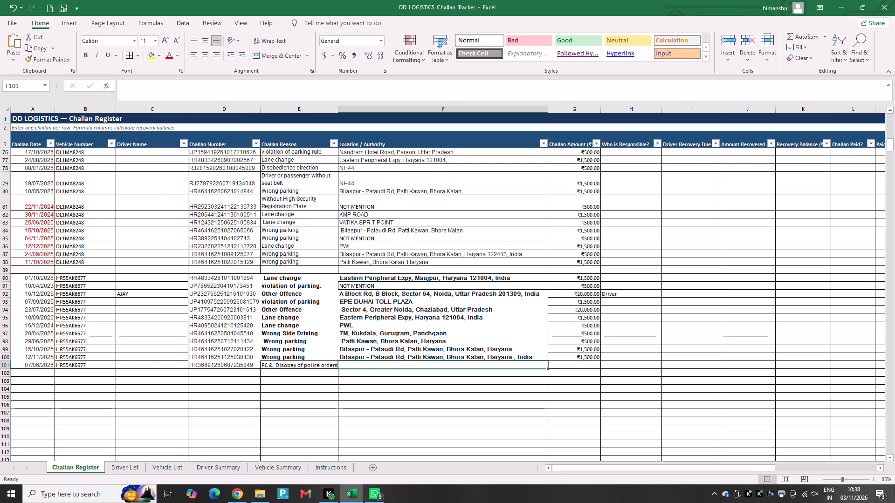
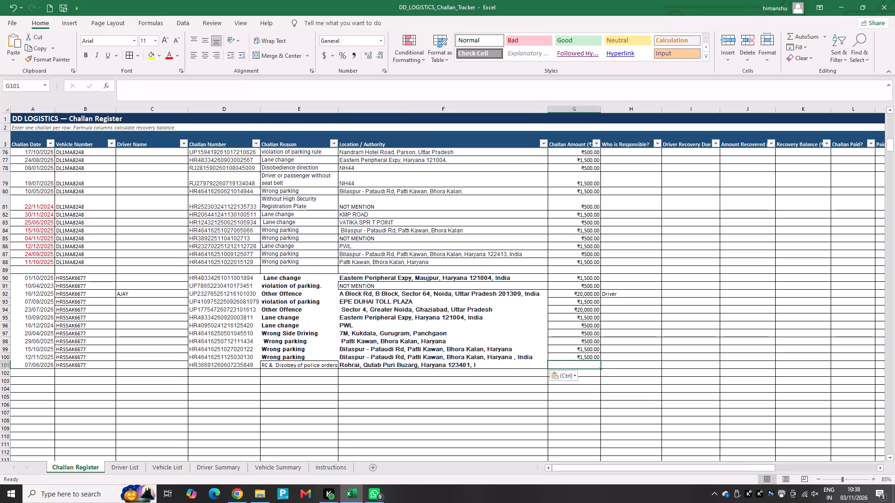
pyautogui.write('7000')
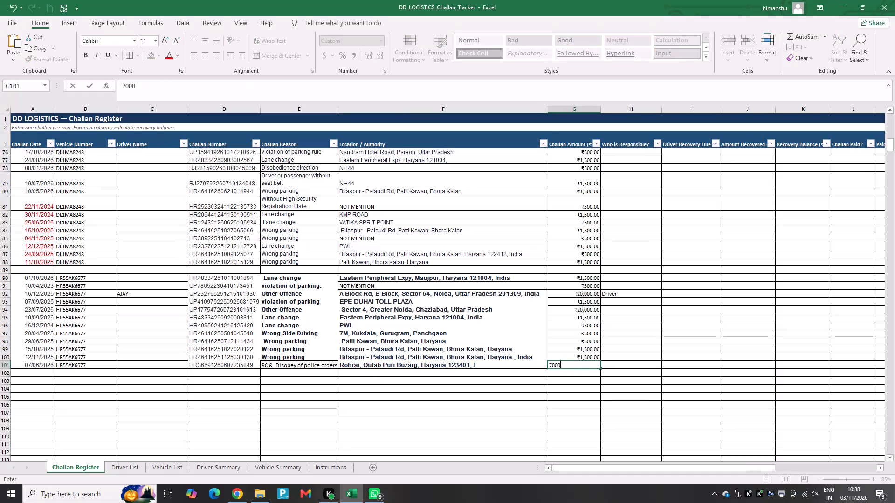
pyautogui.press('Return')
# Add the row 101 challan's driver name to row 19 of the Driver List sheet and return to the Challan Register.
pyautogui.click(138, 362)
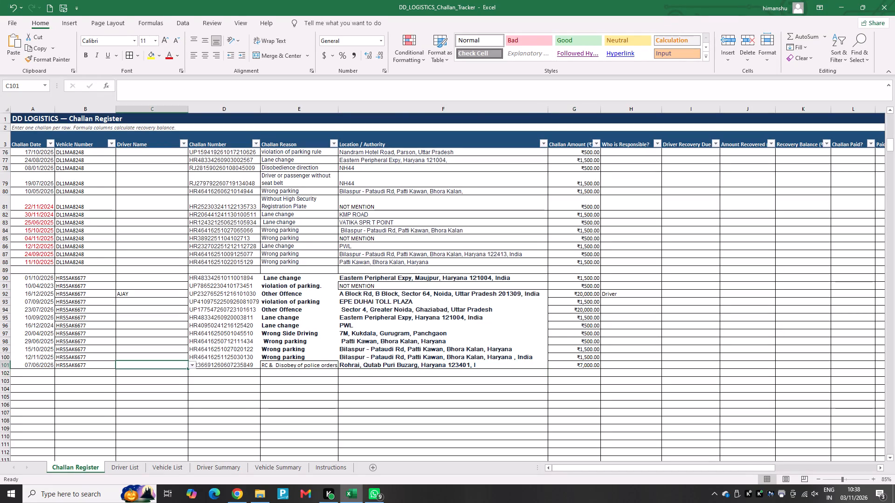
pyautogui.click(119, 470)
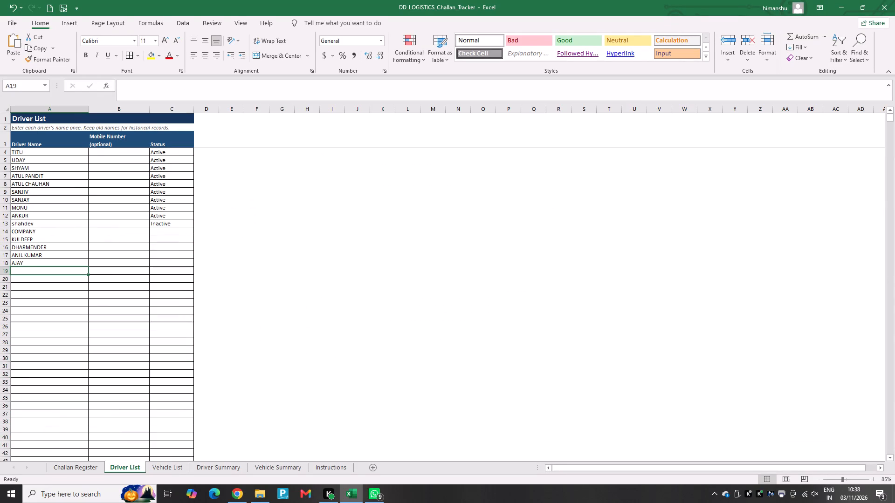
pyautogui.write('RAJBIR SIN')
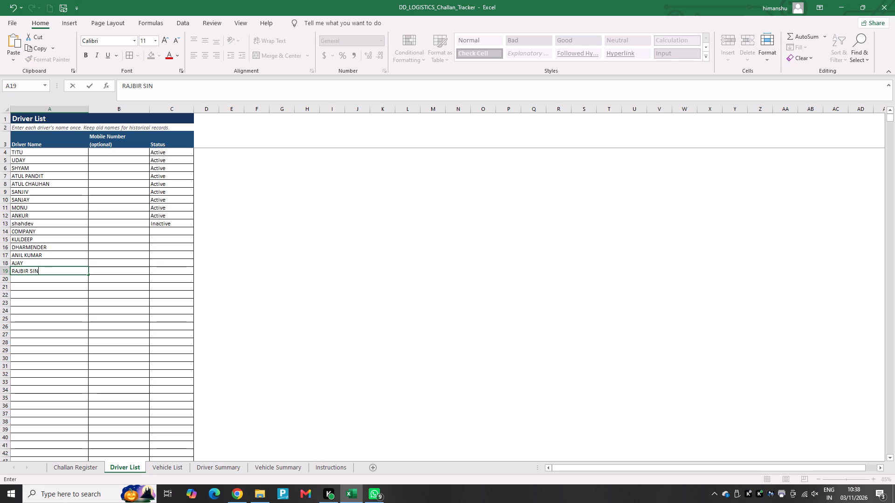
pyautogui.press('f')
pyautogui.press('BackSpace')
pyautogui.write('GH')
pyautogui.click(72, 475)
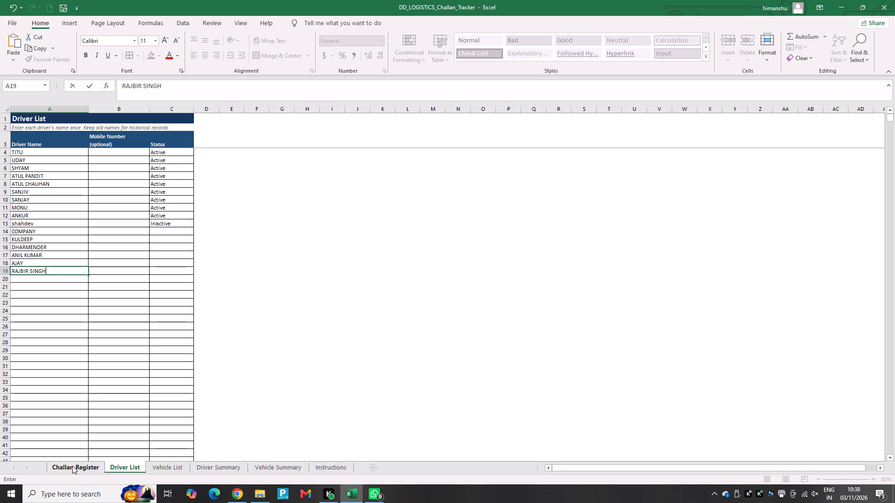
pyautogui.click(73, 464)
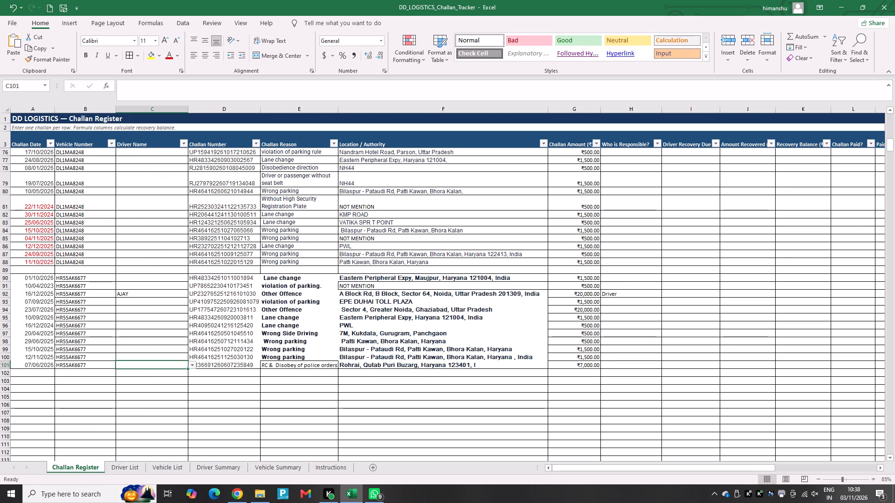
# Fill row 101's Driver Name with the driver just added to the Driver List, chosen from the allowed names.
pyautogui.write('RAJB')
pyautogui.click(192, 366)
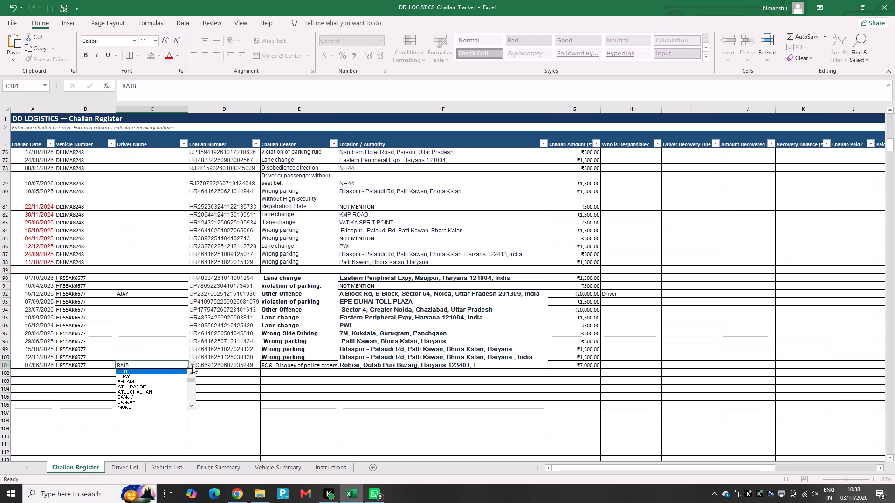
pyautogui.click(162, 364)
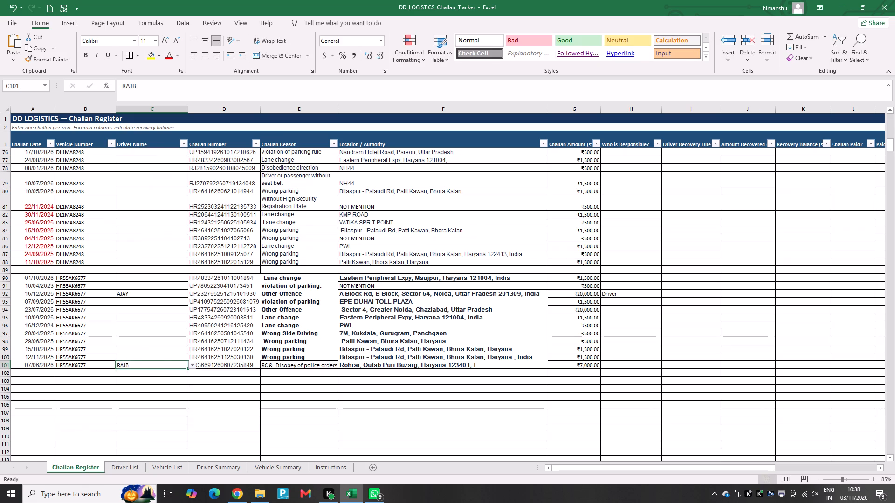
pyautogui.click(191, 365)
pyautogui.scroll(-2, 160, 384)
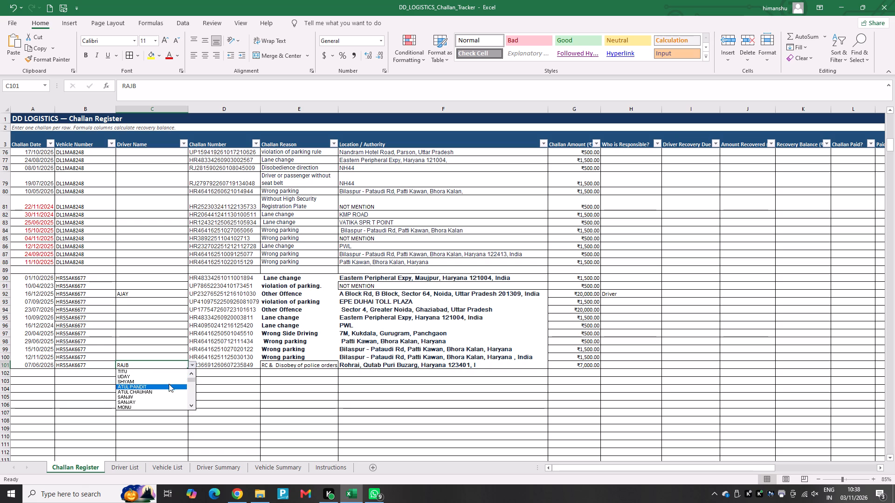
pyautogui.click(188, 374)
pyautogui.tripleClick(191, 403)
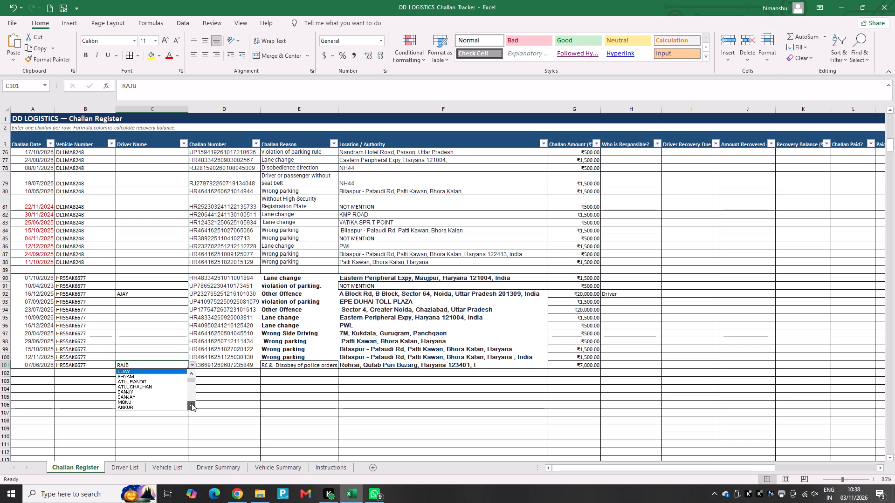
pyautogui.tripleClick(191, 403)
pyautogui.tripleClick(191, 403)
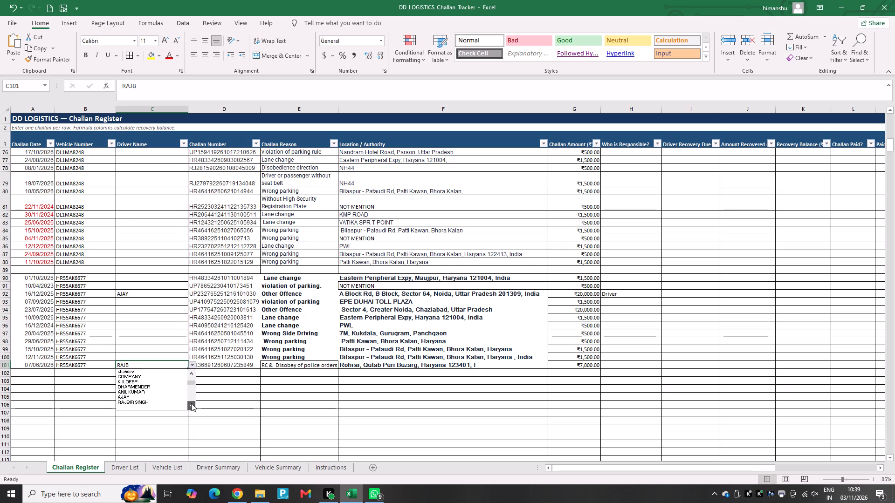
pyautogui.click(158, 402)
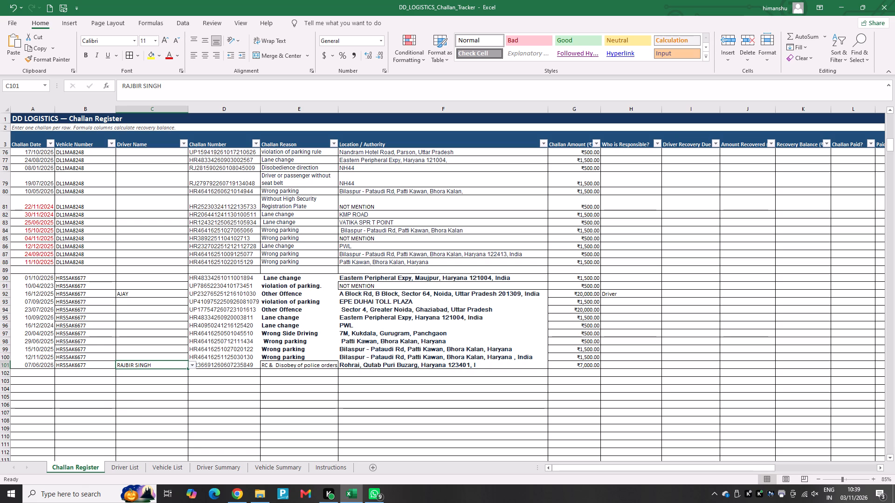
# Go to the empty Challan Date cell in row 102 for the next challan entry.
pyautogui.click(39, 373)
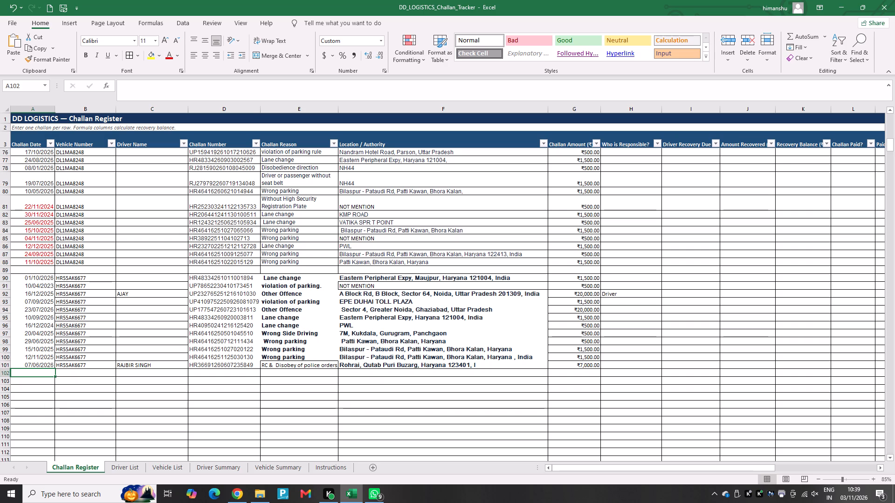
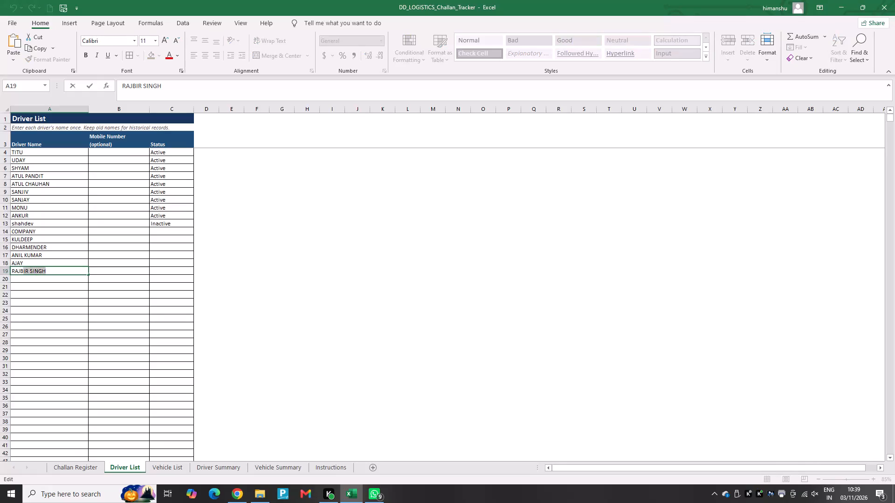
# Replace the driver name in row 19 of the Driver List with the corrected name of the row 101 challan's driver.
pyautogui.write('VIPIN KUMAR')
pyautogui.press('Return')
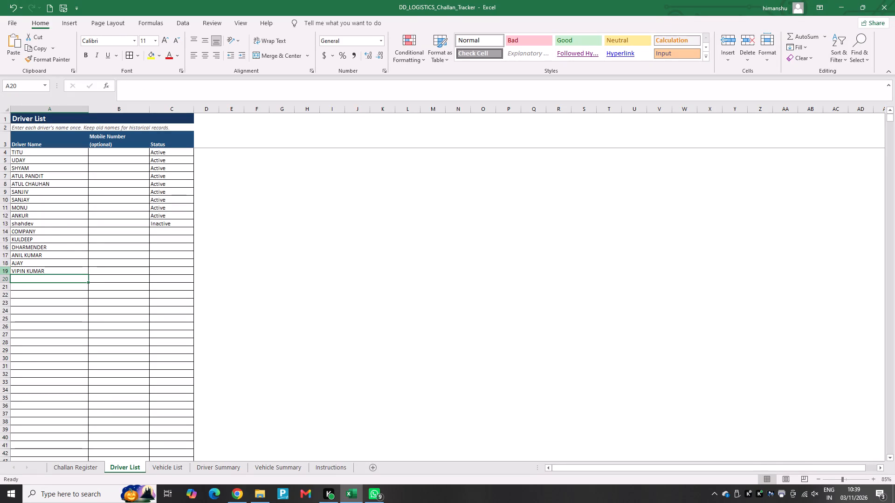
# Change row 101's Driver Name in the Challan Register to the corrected driver from row 19 of the Driver List, chosen from the allowed names.
pyautogui.click(79, 471)
pyautogui.click(157, 363)
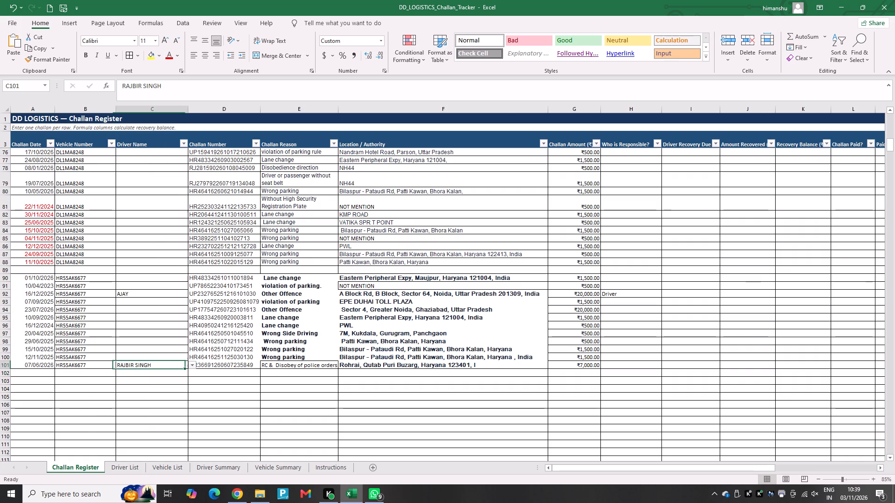
pyautogui.click(192, 362)
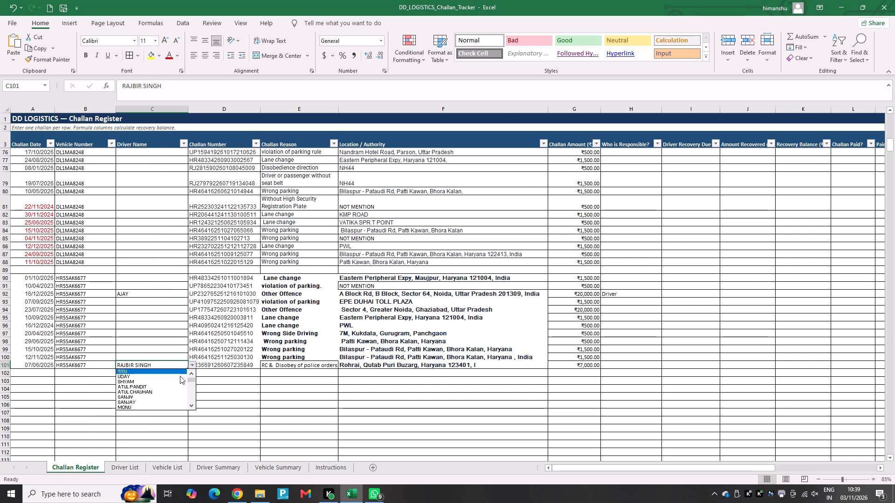
pyautogui.scroll(-1, 171, 388)
pyautogui.tripleClick(194, 405)
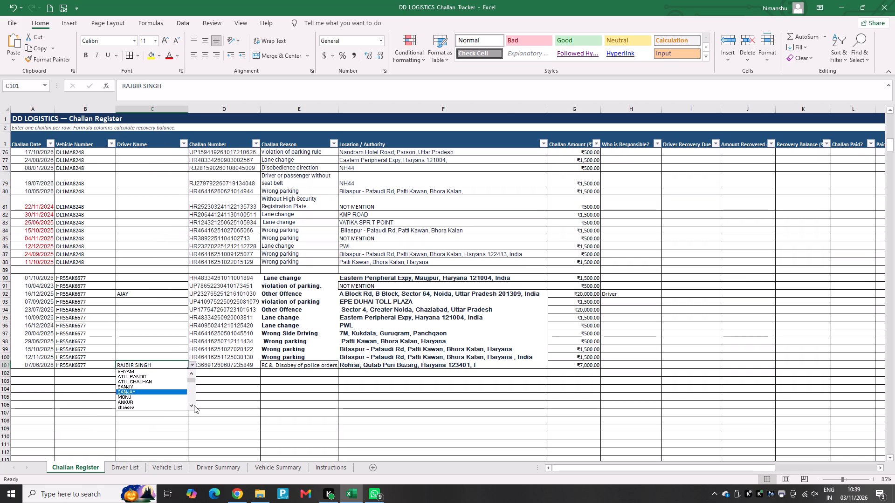
pyautogui.tripleClick(193, 405)
pyautogui.tripleClick(193, 405)
pyautogui.click(193, 405)
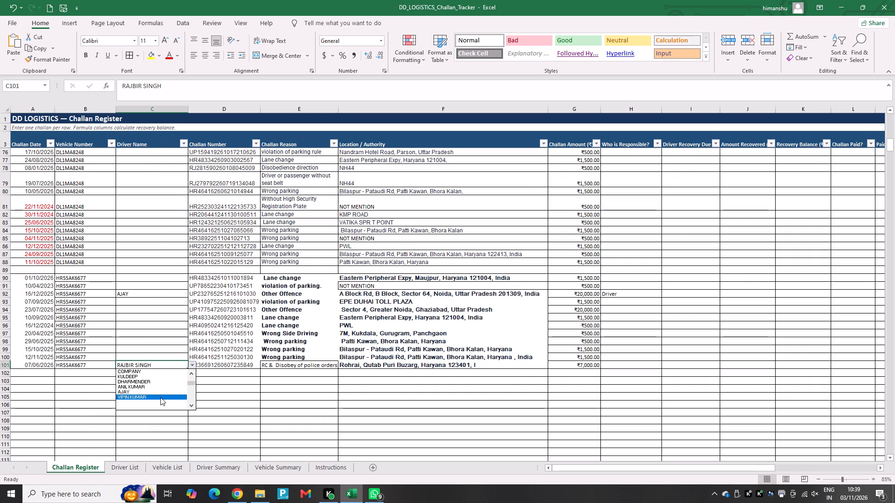
pyautogui.click(160, 397)
pyautogui.click(289, 387)
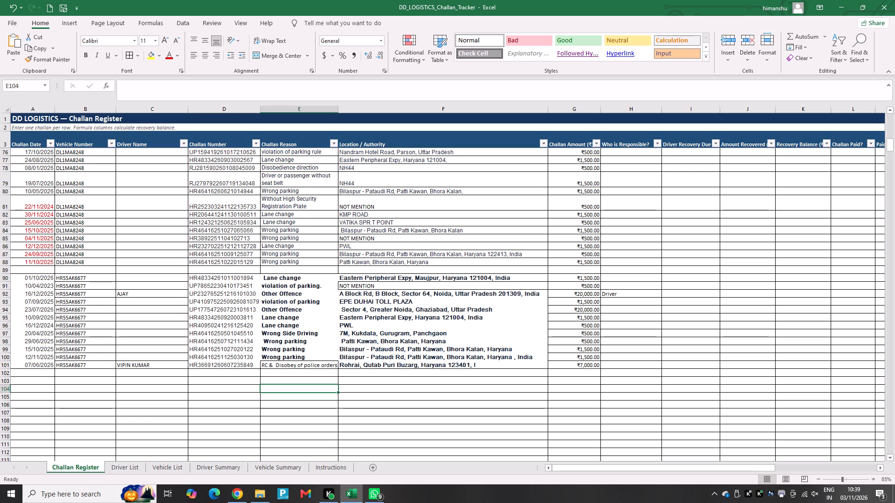
# Go to the empty Challan Date cell in row 102 for the next challan entry.
pyautogui.click(35, 376)
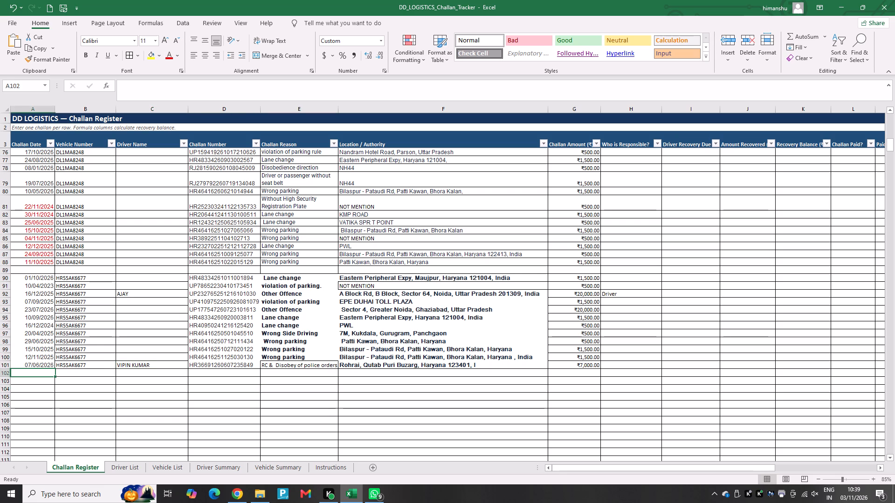
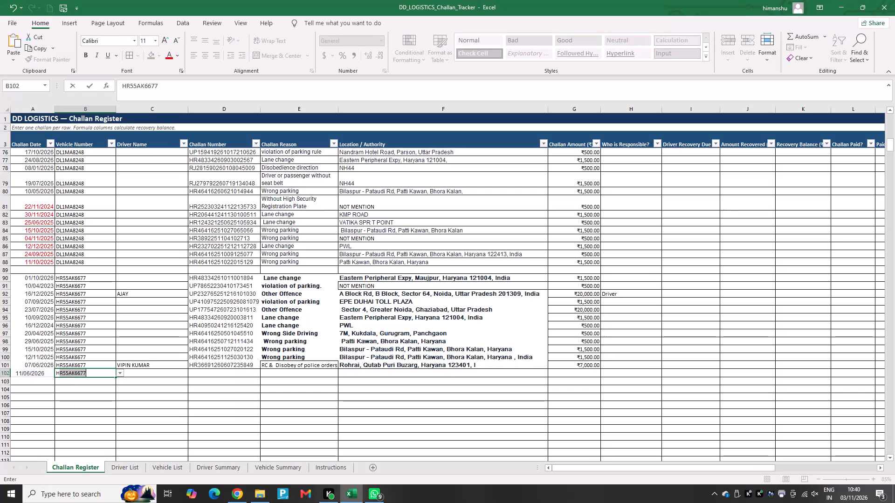
pyautogui.click(210, 374)
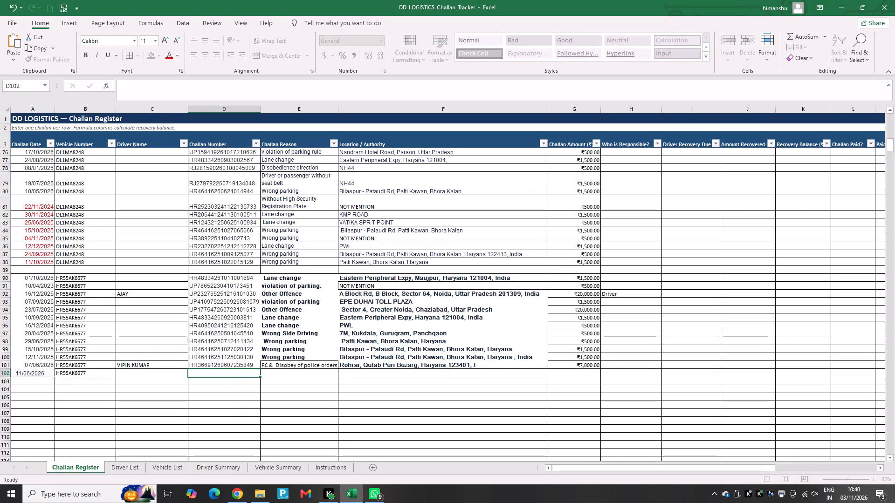
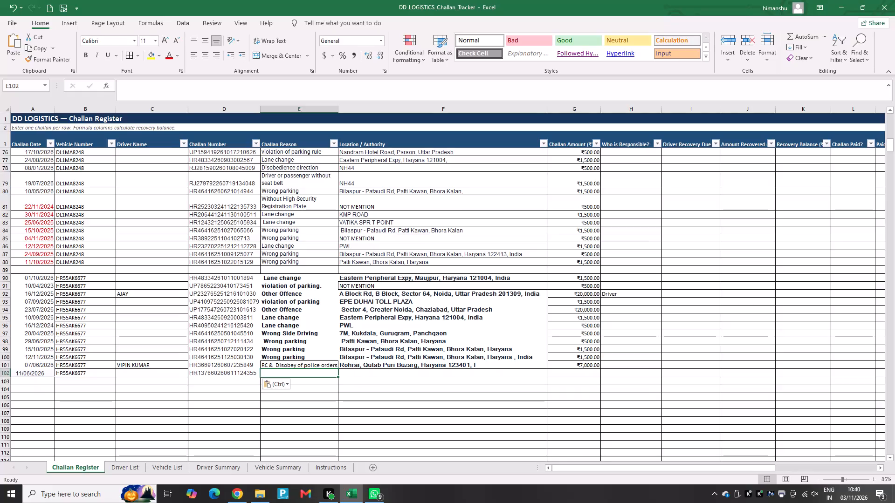
# Copy the "Lane change" reason from row 96 into row 102's Challan Reason cell.
pyautogui.click(280, 329)
pyautogui.click(283, 326)
pyautogui.hotkey('ctrl', 'c')
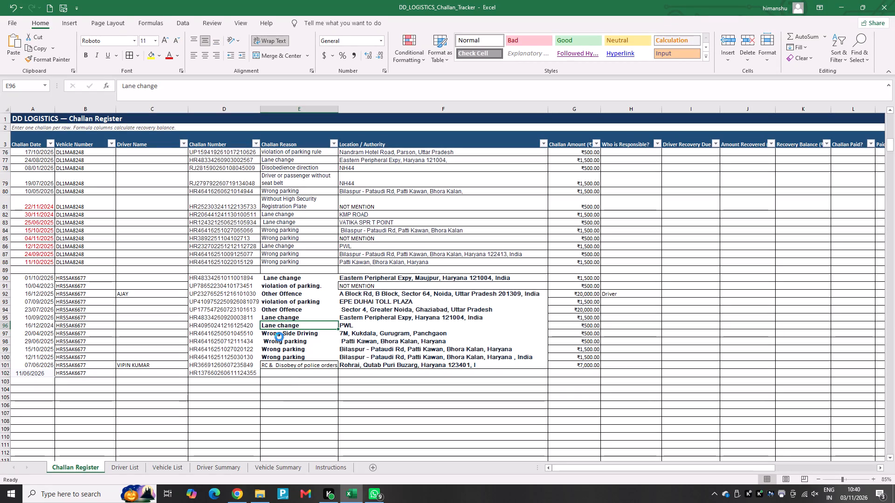
pyautogui.click(277, 374)
pyautogui.hotkey('ctrl', 'v')
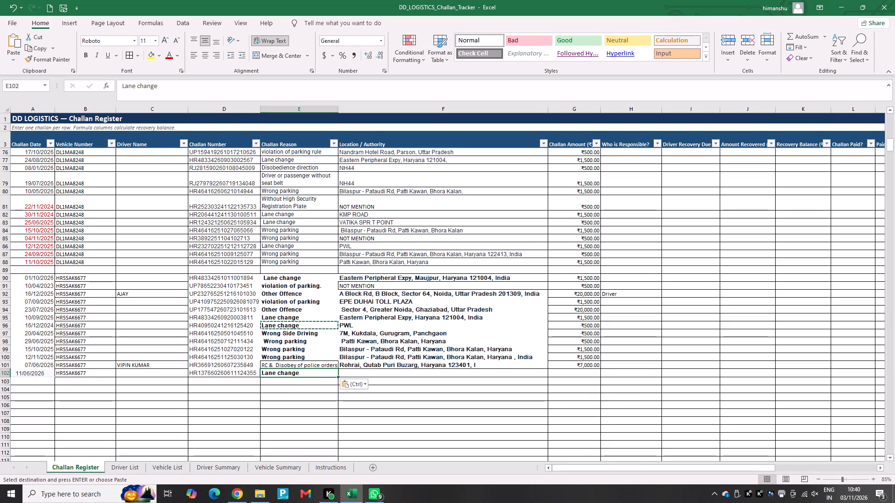
# Copy the "KMP ROAD" location from row 82 into row 102's Location / Authority cell.
pyautogui.click(364, 378)
pyautogui.click(370, 375)
pyautogui.click(374, 373)
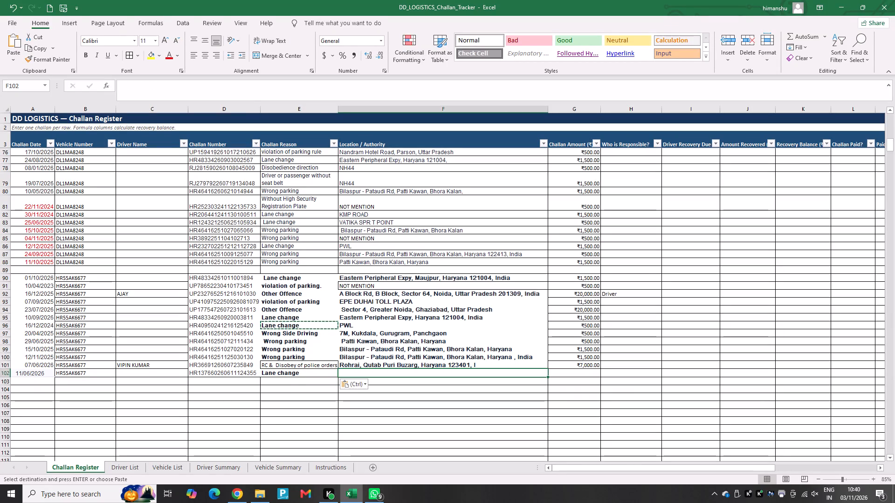
pyautogui.click(377, 211)
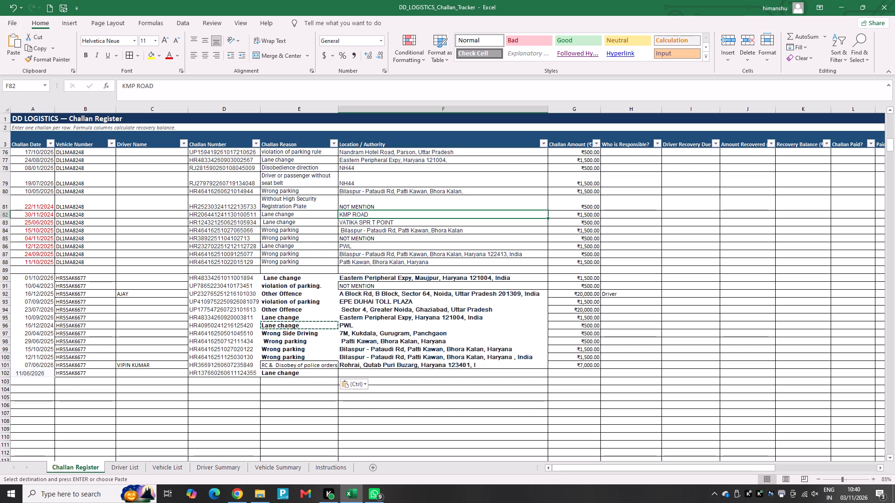
pyautogui.hotkey('ctrl', 'c')
pyautogui.click(389, 372)
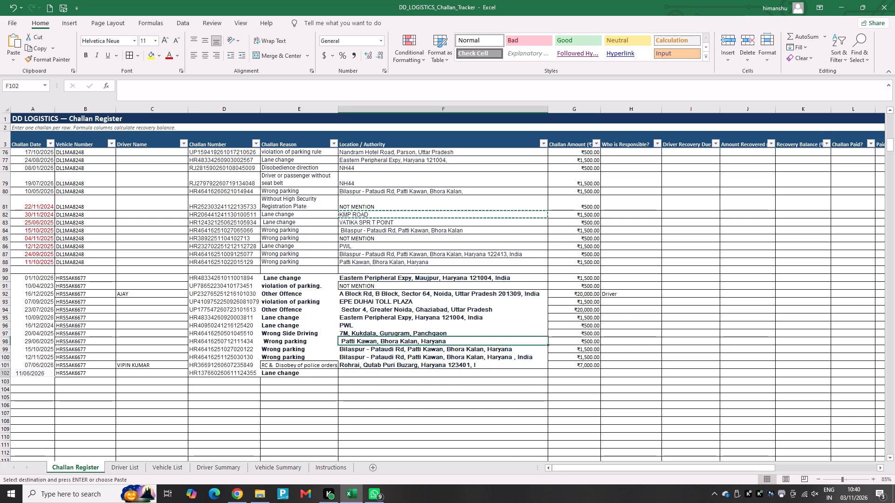
pyautogui.hotkey('ctrl', 'v')
# Go to row 102's empty Challan Amount cell.
pyautogui.click(567, 374)
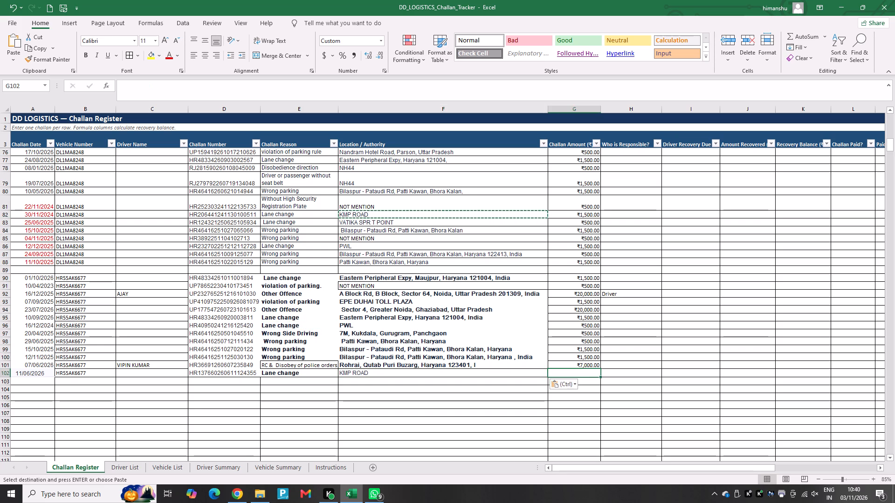
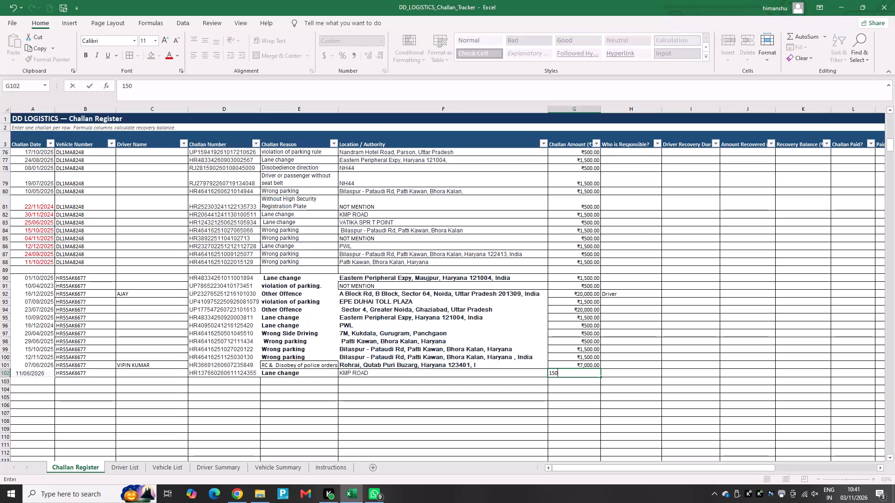
# Enter 1500 as row 102's Challan Amount.
pyautogui.press('Return')
pyautogui.press('Left')
pyautogui.press('Left')
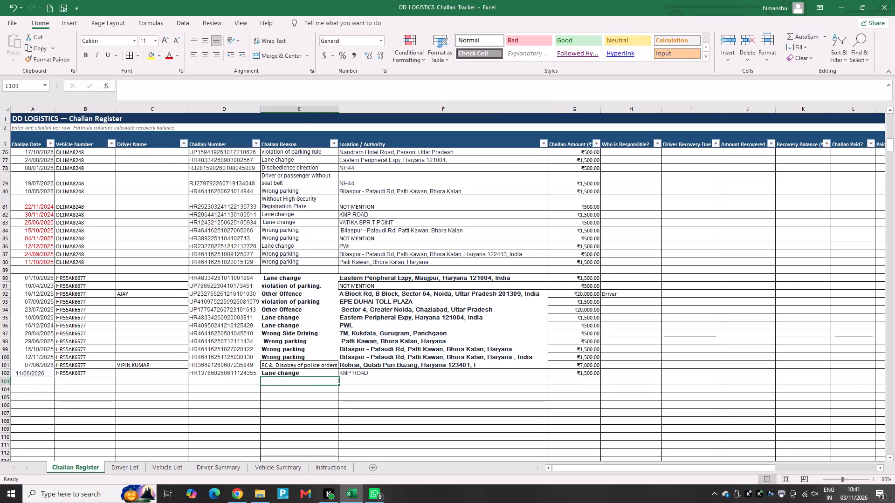
pyautogui.press('Left')
pyautogui.press('Left')
pyautogui.press('Left')
pyautogui.press('Left')
pyautogui.press('Left')
pyautogui.press('Left')
pyautogui.press('Left')
pyautogui.press('Left')
pyautogui.press('Left')
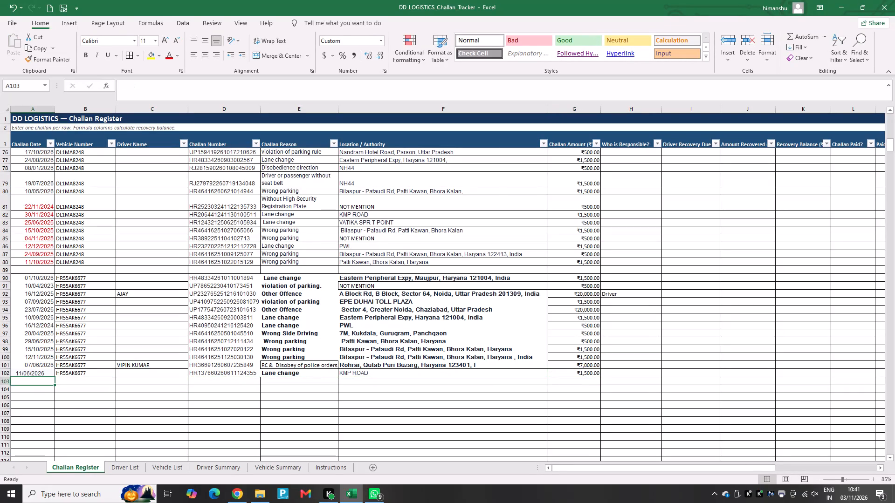
pyautogui.hotkey('shift', 'Up')
pyautogui.hotkey('shift', 'Up')
pyautogui.hotkey('shift', 'Up')
pyautogui.hotkey('shift', 'Up')
pyautogui.hotkey('shift', 'Up')
pyautogui.hotkey('shift', 'Up')
pyautogui.hotkey('shift', 'Up')
pyautogui.hotkey('shift', 'Up')
pyautogui.hotkey('shift', 'Up')
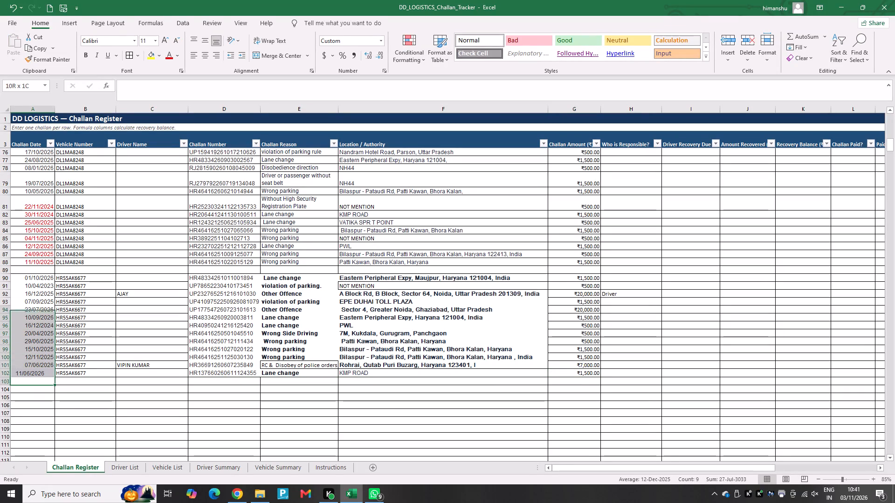
pyautogui.hotkey('shift', 'Up')
pyautogui.hotkey('shift', 'Up')
pyautogui.hotkey('shift', 'Up')
pyautogui.hotkey('shift', 'Up')
pyautogui.hotkey('shift', 'Up')
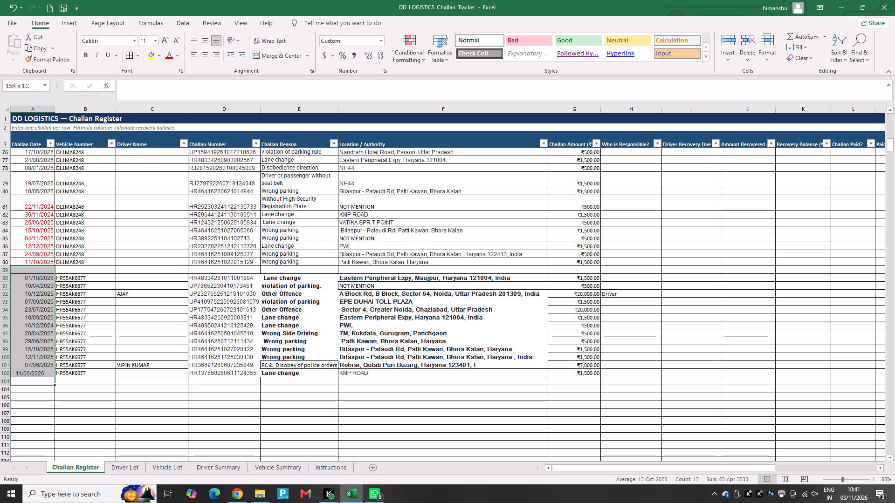
pyautogui.hotkey('shift', 'Down')
pyautogui.hotkey('shift', 'Right')
pyautogui.hotkey('shift', 'Right')
pyautogui.hotkey('shift', 'Right')
pyautogui.hotkey('shift', 'Right')
pyautogui.hotkey('shift', 'Right')
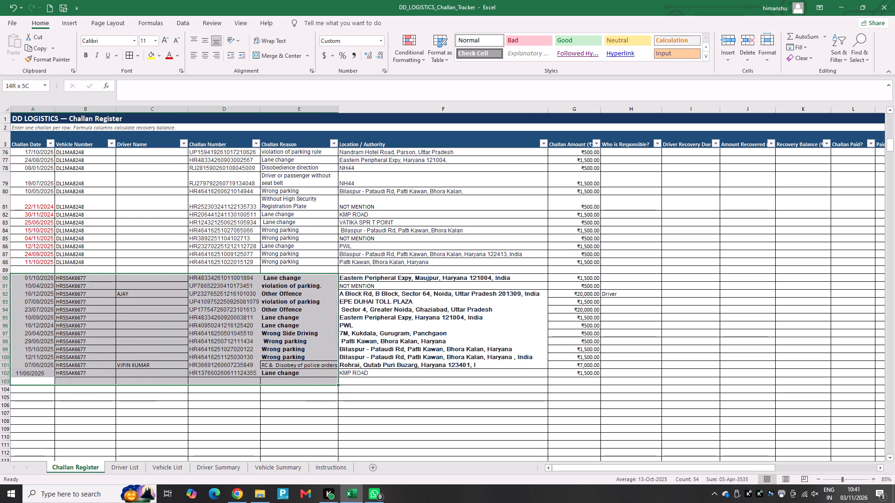
pyautogui.hotkey('shift', 'Right')
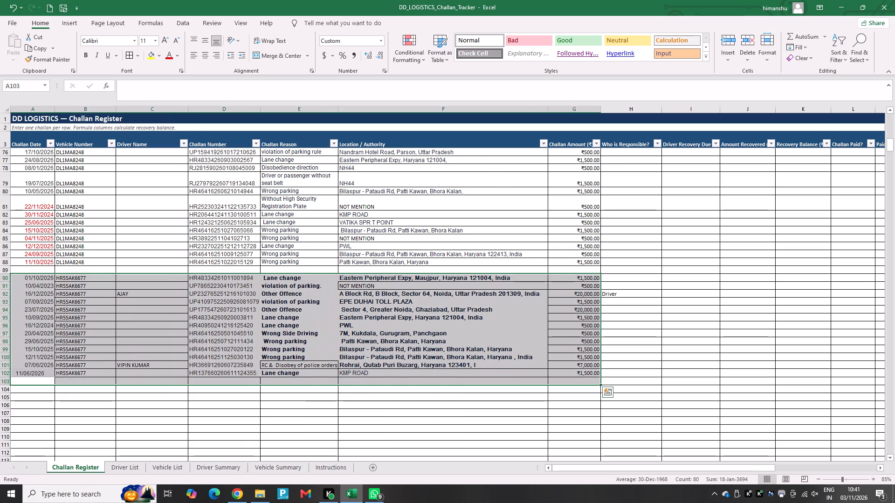
pyautogui.click(127, 57)
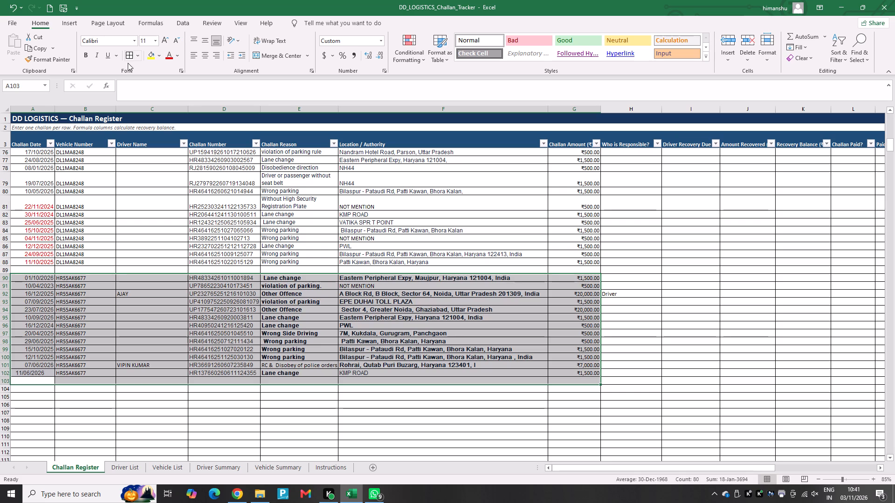
pyautogui.click(131, 409)
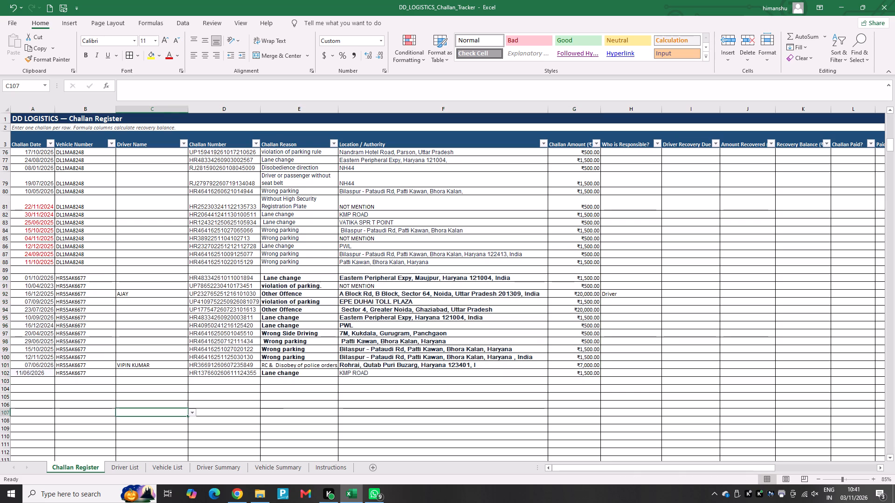
pyautogui.click(38, 387)
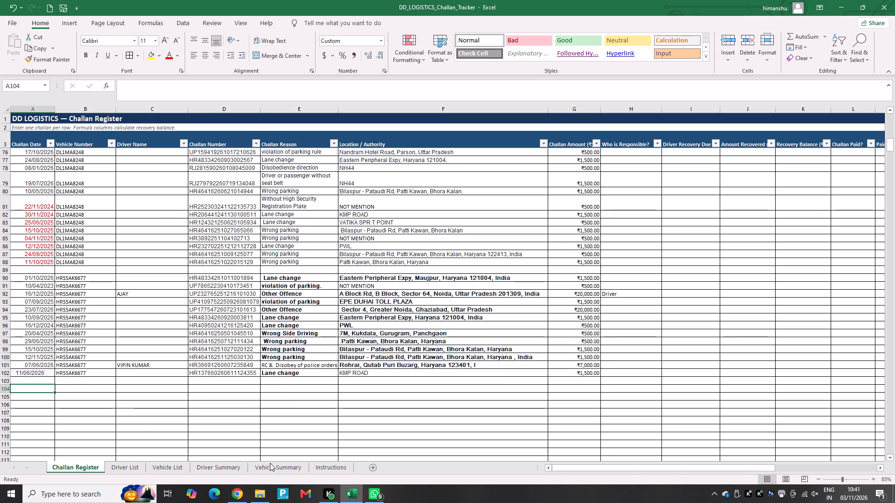
pyautogui.click(282, 474)
pyautogui.click(282, 468)
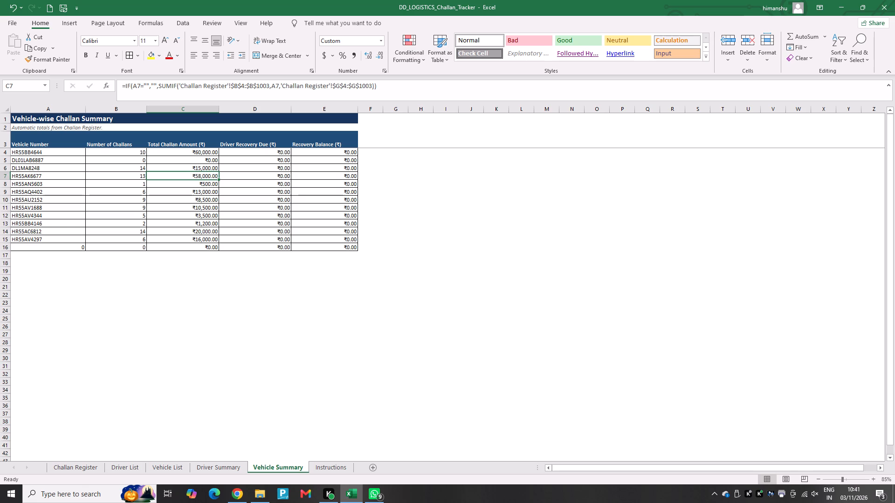
pyautogui.click(36, 248)
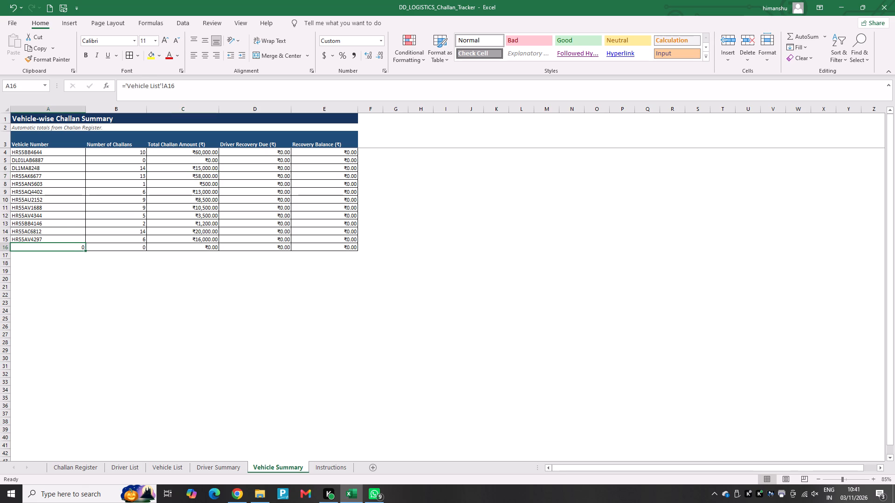
pyautogui.moveTo(85, 251); pyautogui.dragTo(83, 244)
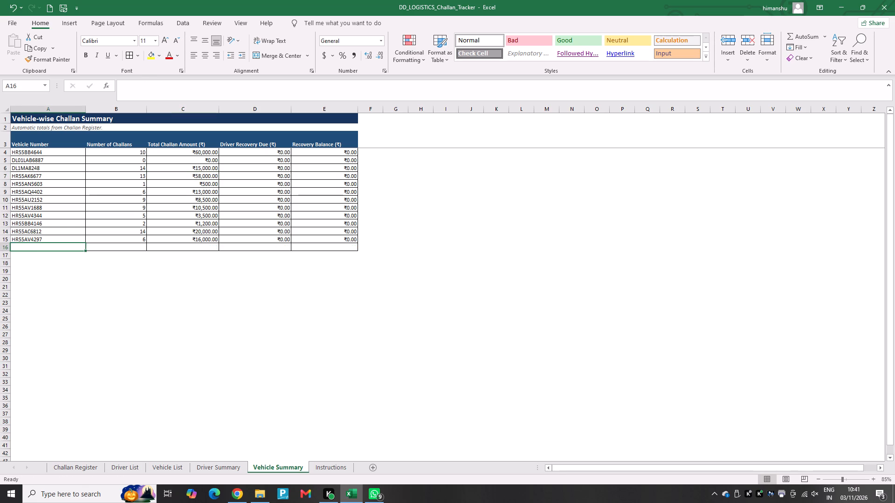
pyautogui.click(101, 249)
pyautogui.click(216, 288)
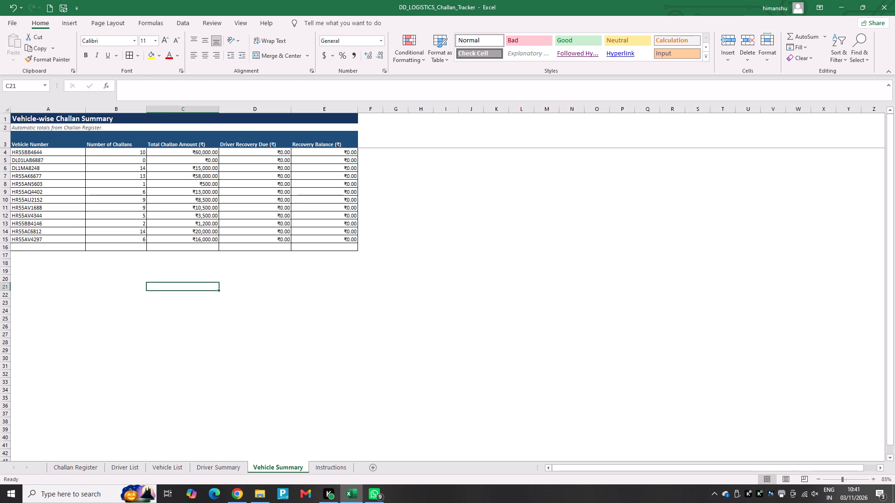
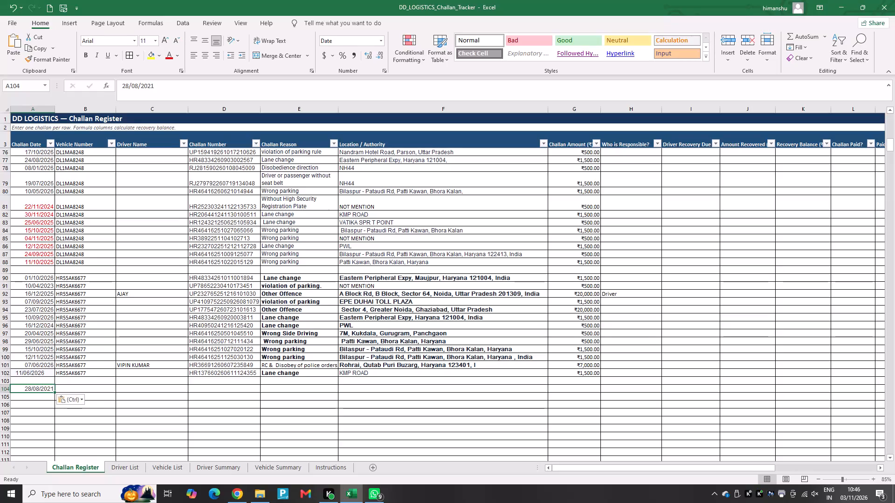
pyautogui.click(86, 390)
pyautogui.press('h')
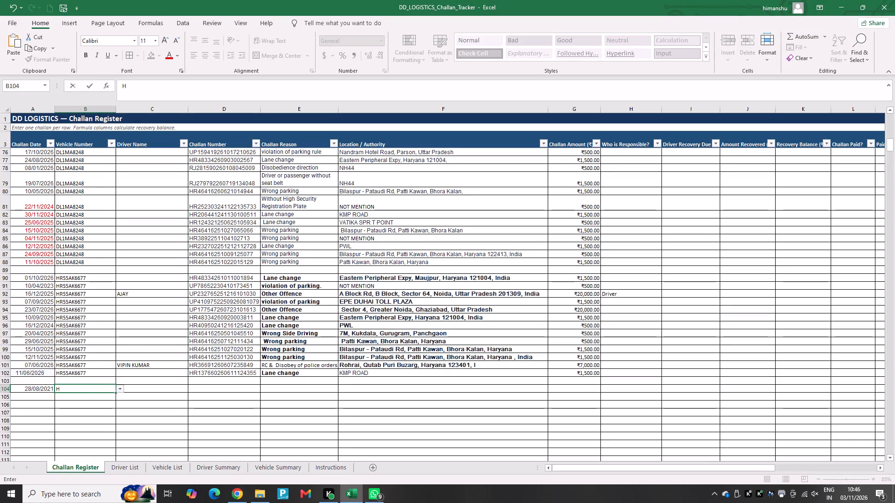
pyautogui.press('BackSpace')
pyautogui.write('DL')
pyautogui.write('01')
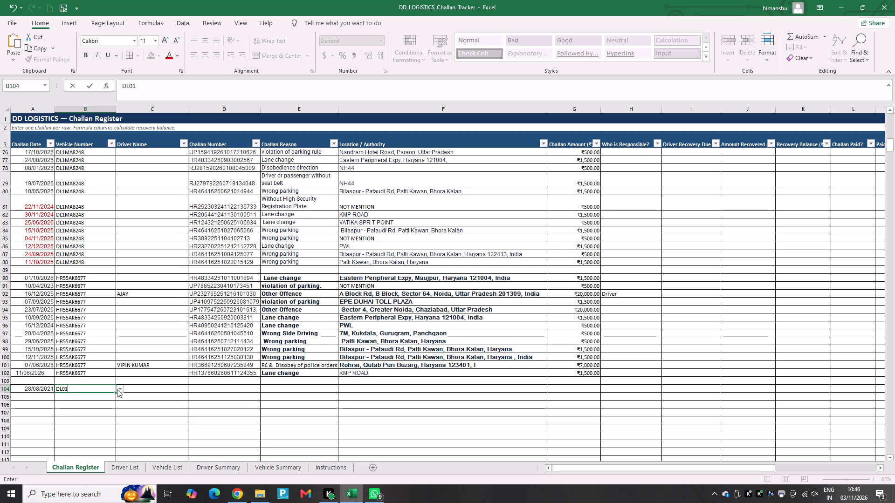
pyautogui.click(117, 389)
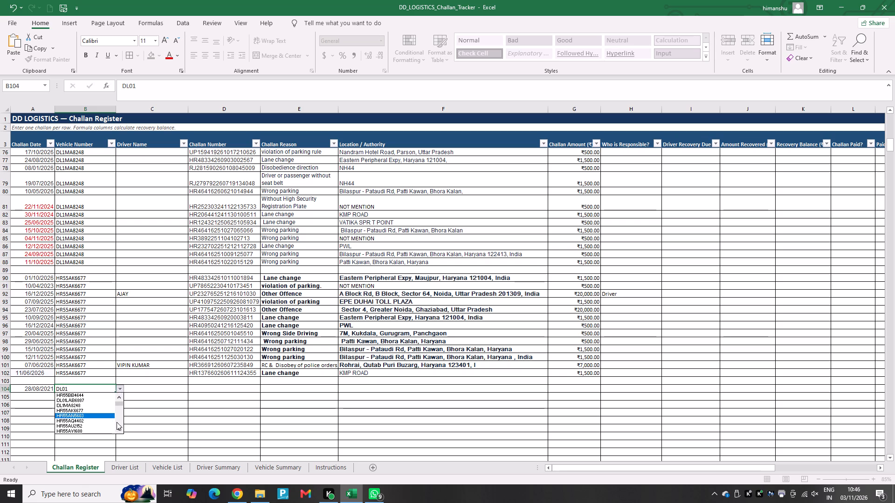
pyautogui.tripleClick(119, 430)
pyautogui.doubleClick(119, 430)
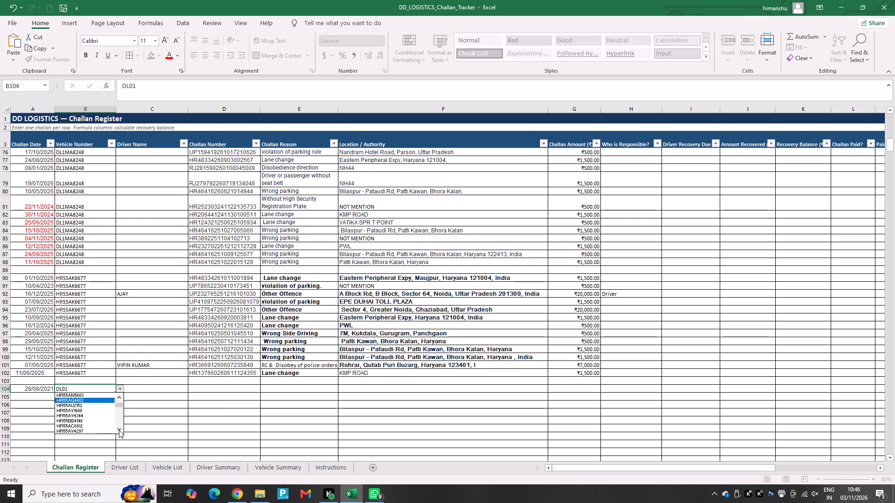
pyautogui.click(119, 397)
pyautogui.click(119, 397)
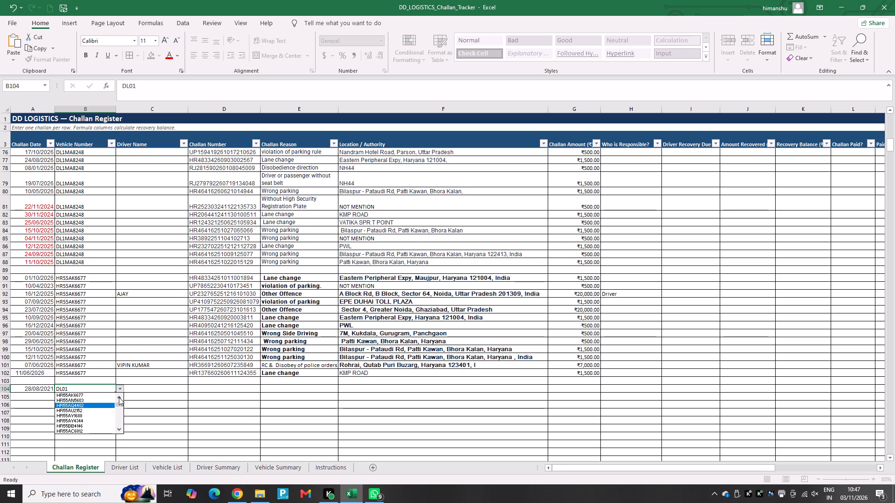
pyautogui.click(119, 397)
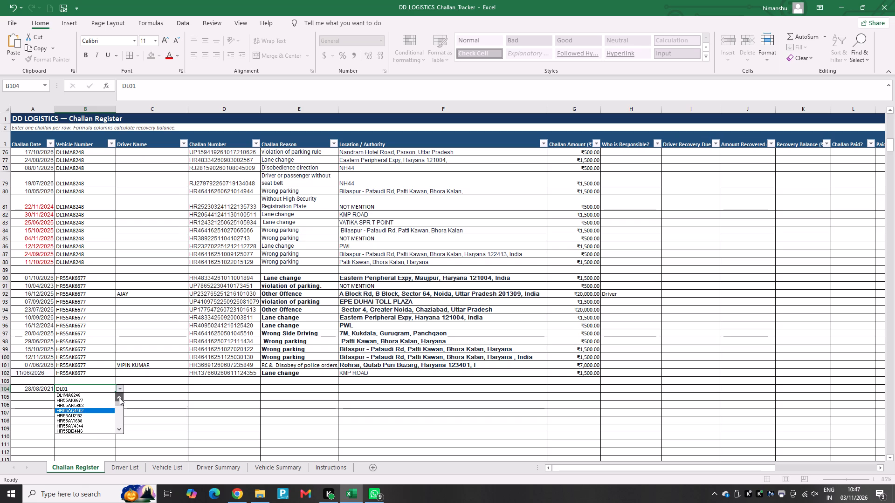
pyautogui.click(119, 397)
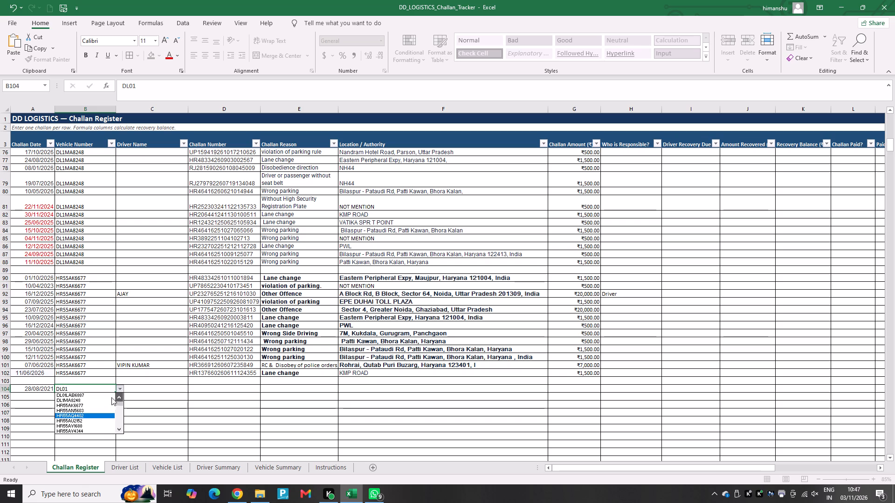
pyautogui.click(96, 397)
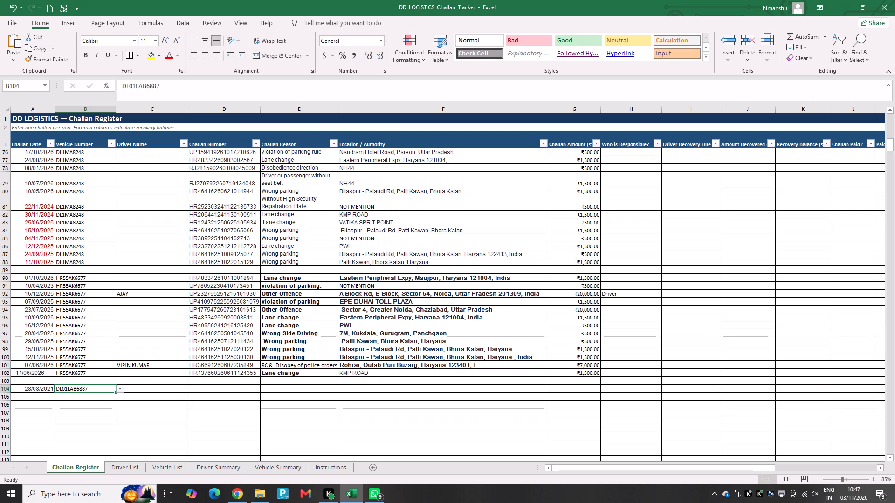
# Select row 104's empty Challan Number cell, D104.
pyautogui.click(212, 387)
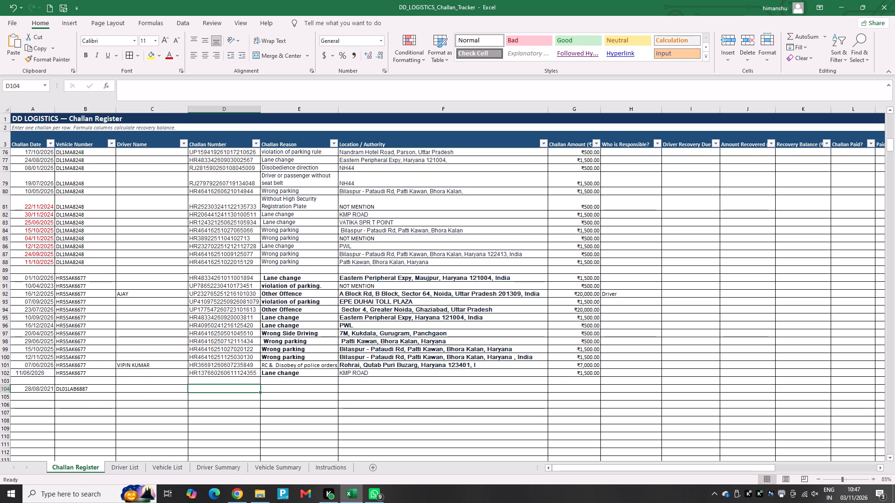
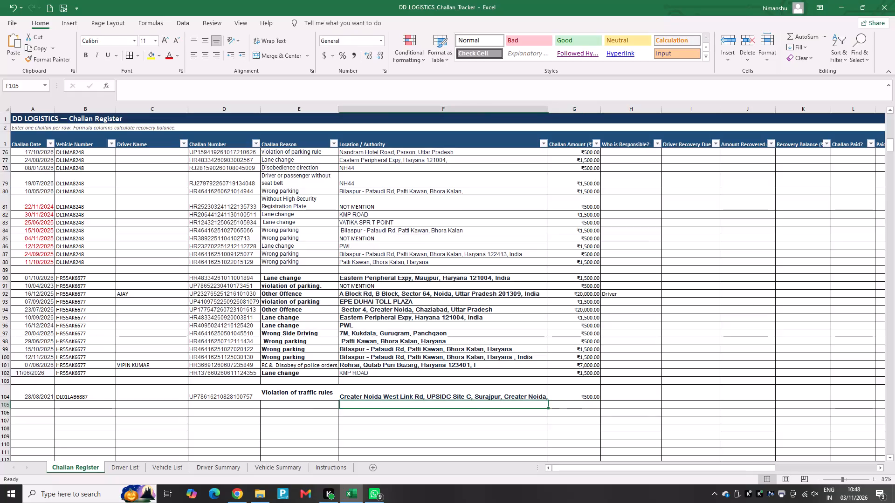
pyautogui.hotkey('ctrl', 'v')
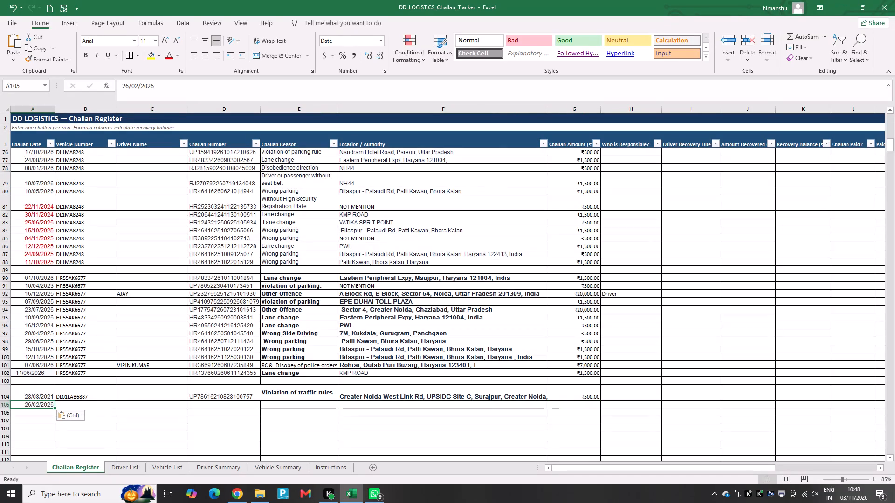
pyautogui.click(85, 406)
pyautogui.press('d')
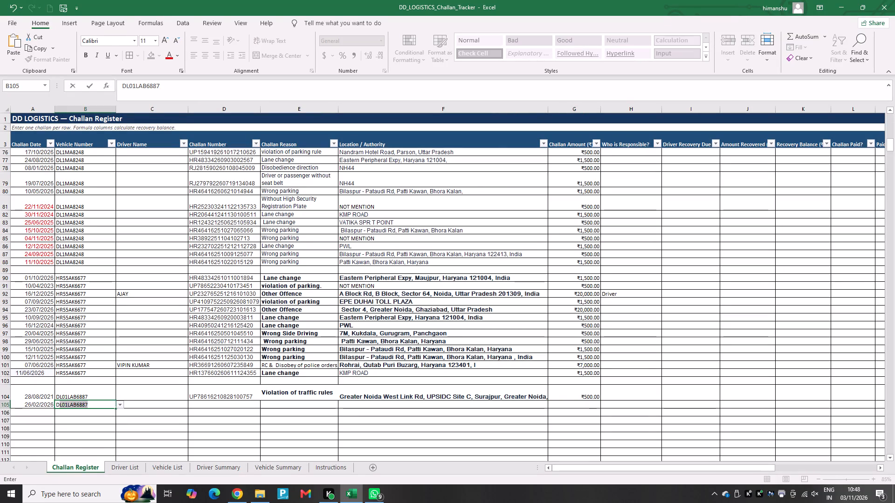
pyautogui.click(213, 407)
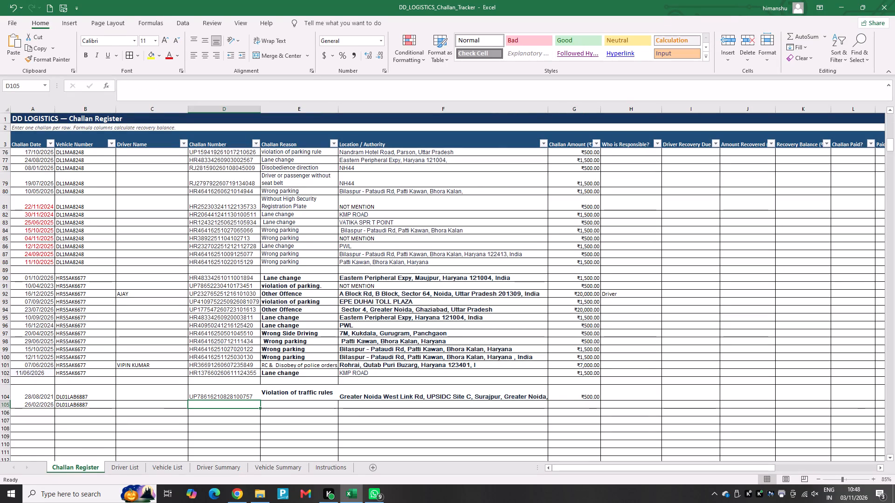
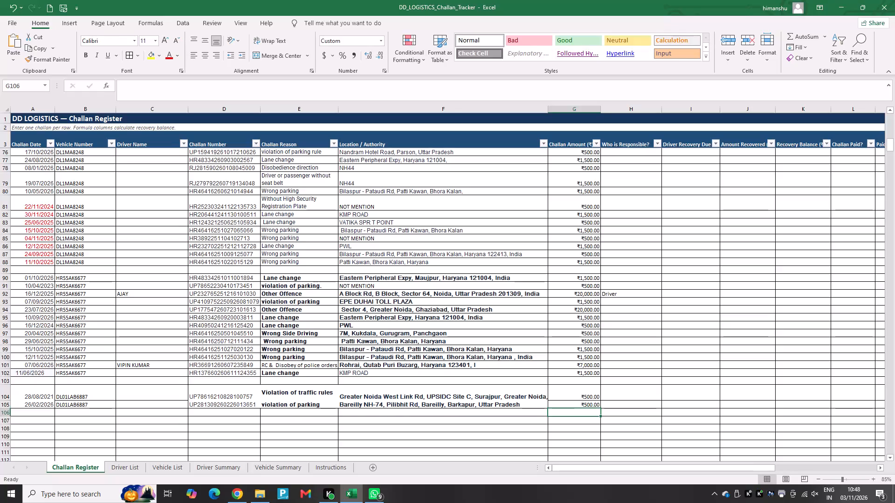
pyautogui.press('Left')
pyautogui.press('Left')
pyautogui.press('Left')
pyautogui.press('Left')
pyautogui.press('Left')
pyautogui.press('Left')
pyautogui.press('Left')
pyautogui.press('Left')
pyautogui.press('Left')
pyautogui.press('Left')
pyautogui.press('Left')
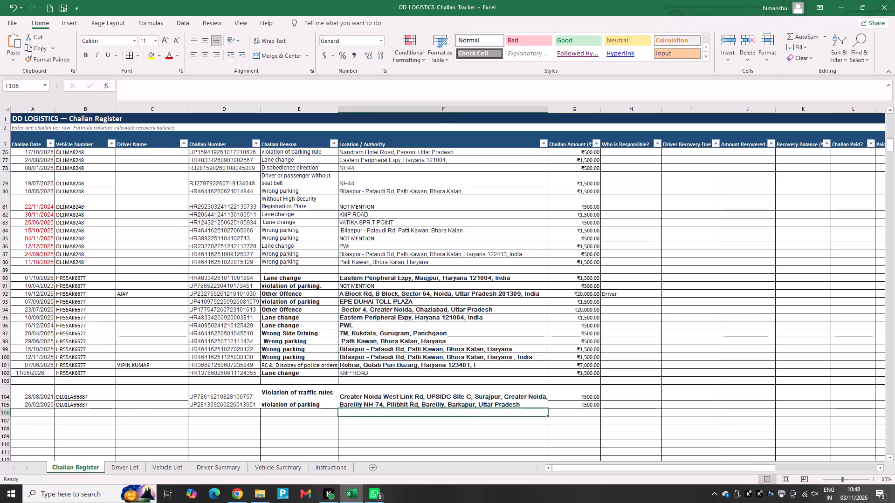
pyautogui.hotkey('ctrl', 'v')
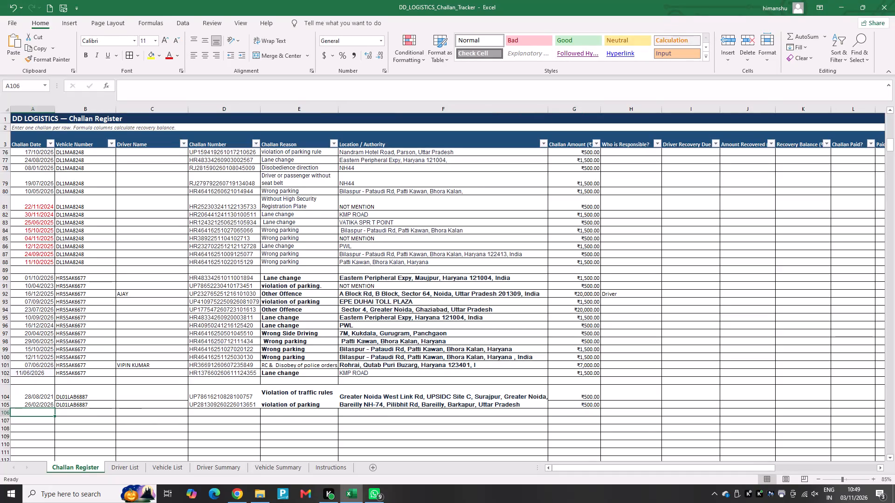
pyautogui.click(96, 413)
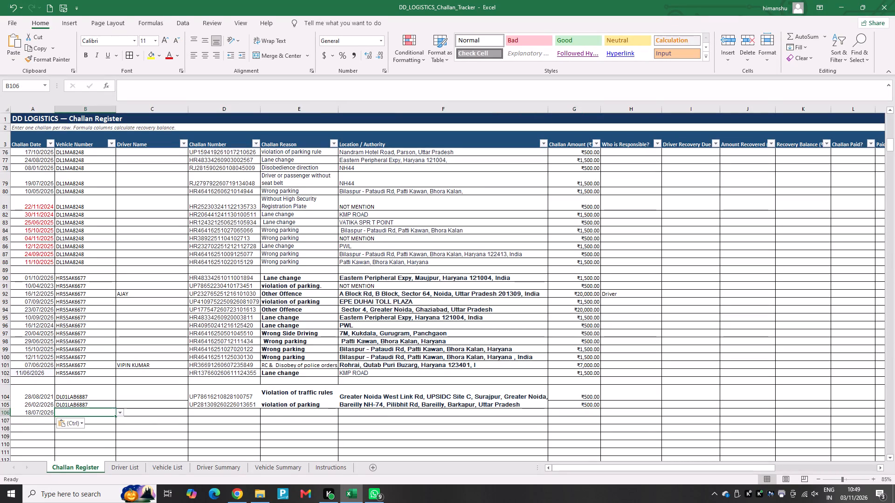
pyautogui.press('d')
pyautogui.click(222, 409)
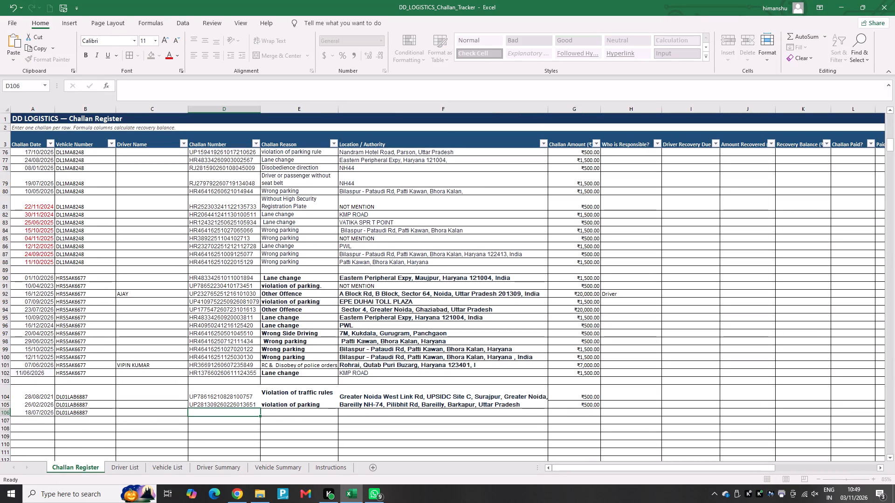
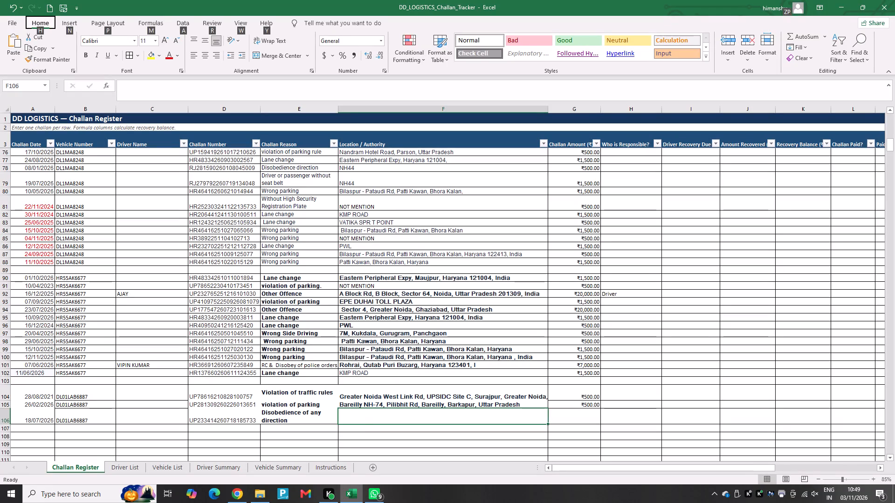
# Copy the "NOT MENTION" location from row 91 into row 106's Location / Authority cell and make it bold.
pyautogui.click(387, 284)
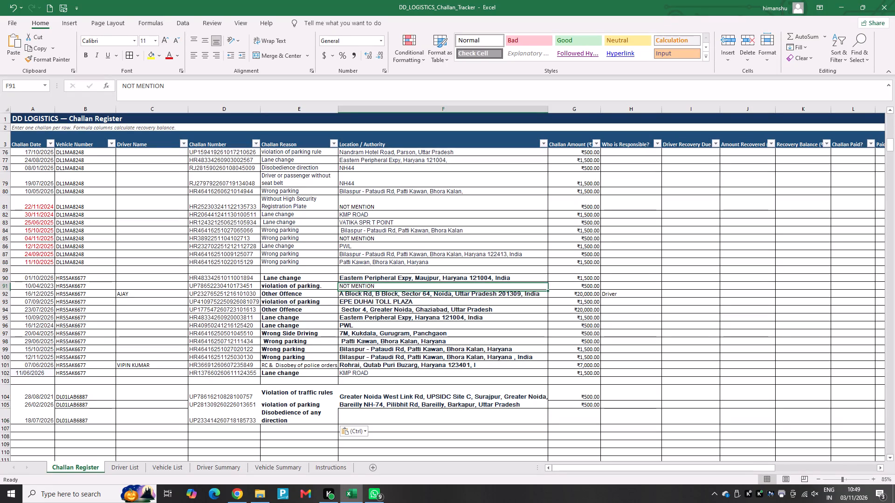
pyautogui.hotkey('ctrl', 'c')
pyautogui.click(366, 418)
pyautogui.hotkey('ctrl', 'v')
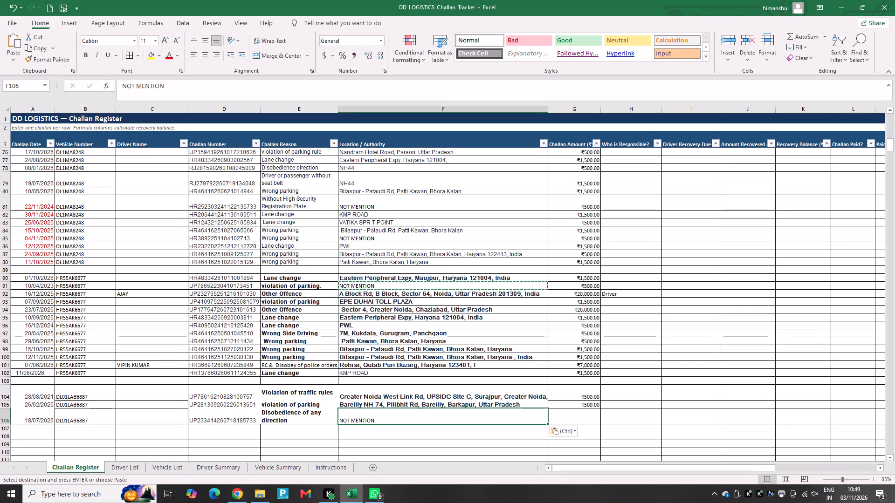
pyautogui.click(82, 55)
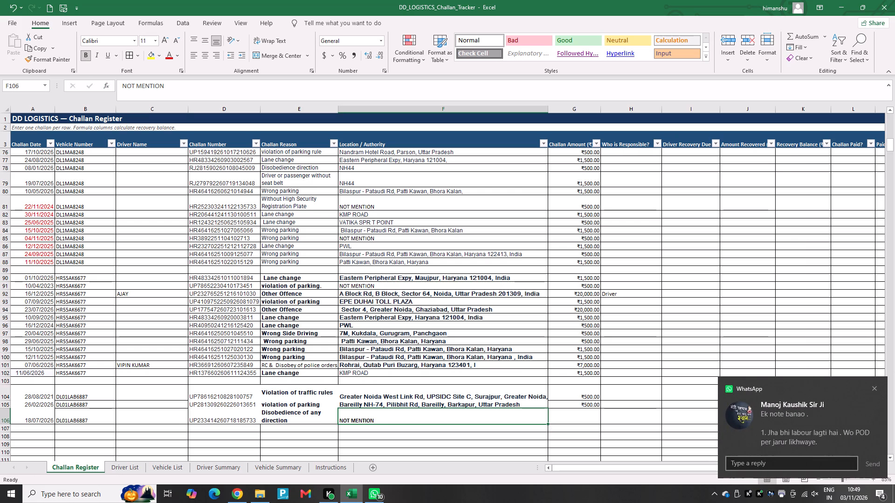
# Go to row 106's empty Challan Amount cell.
pyautogui.click(584, 415)
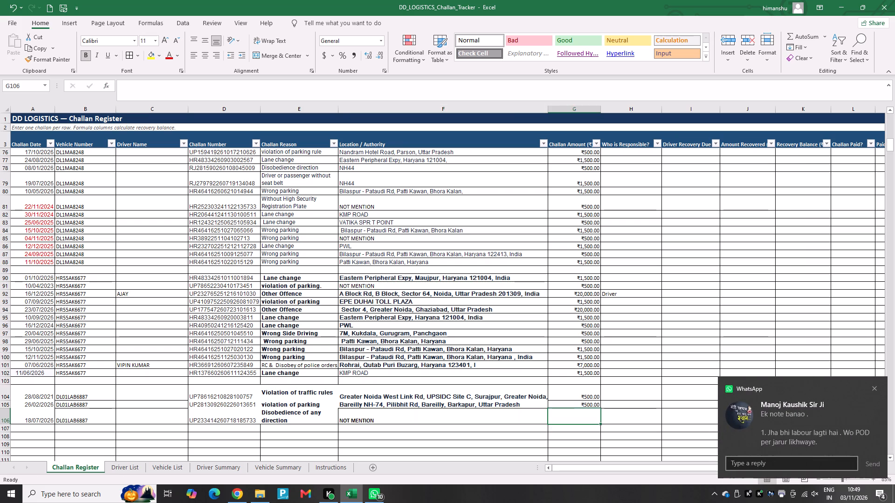
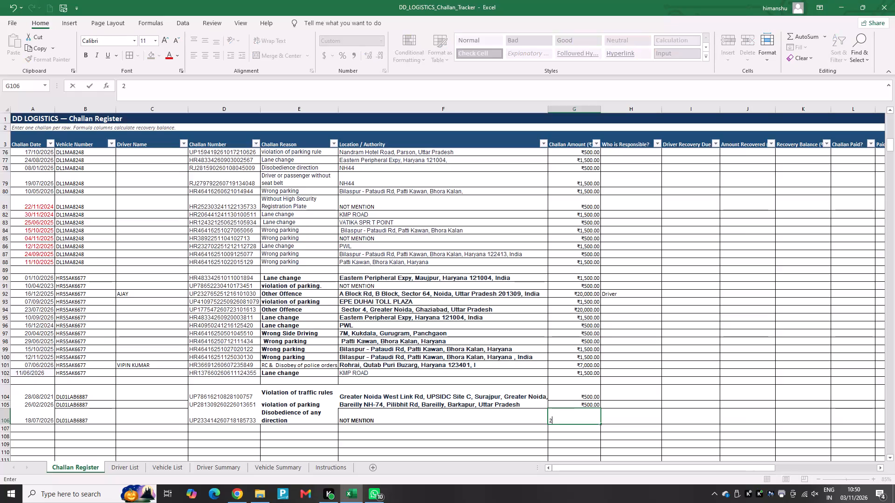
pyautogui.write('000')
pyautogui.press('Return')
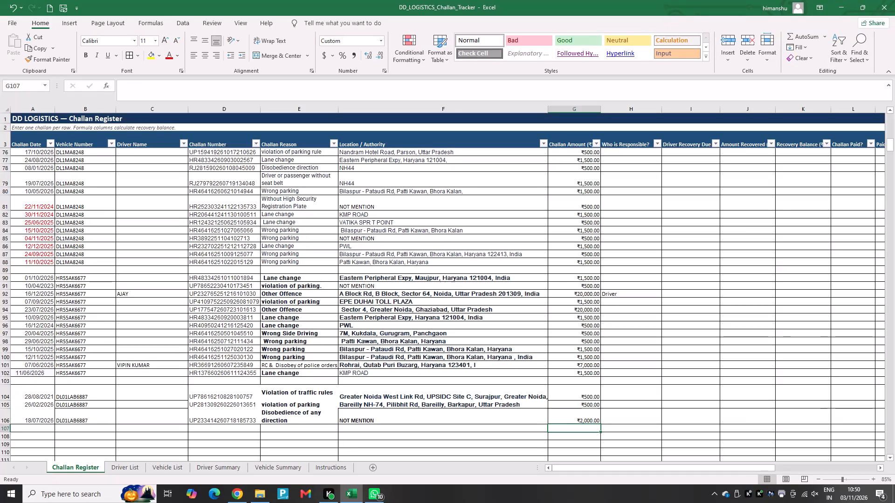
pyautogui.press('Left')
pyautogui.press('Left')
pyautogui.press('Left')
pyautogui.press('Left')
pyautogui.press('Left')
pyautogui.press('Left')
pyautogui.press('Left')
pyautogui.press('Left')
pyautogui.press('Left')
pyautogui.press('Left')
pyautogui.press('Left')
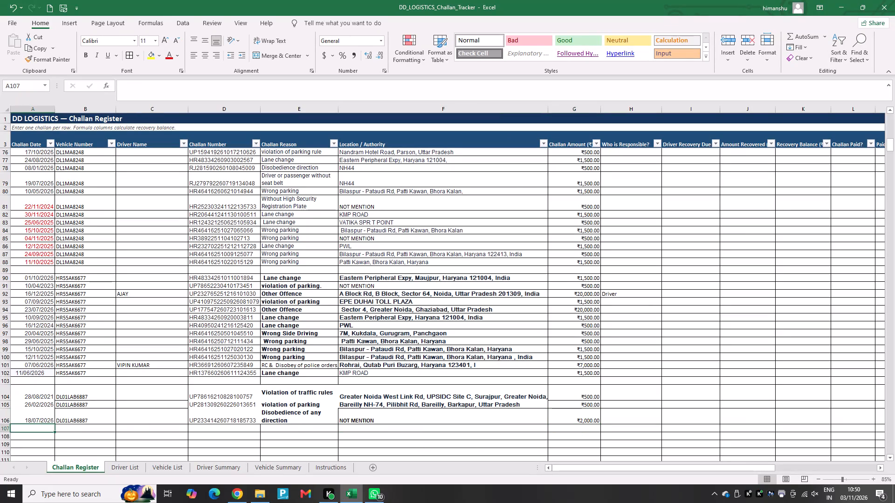
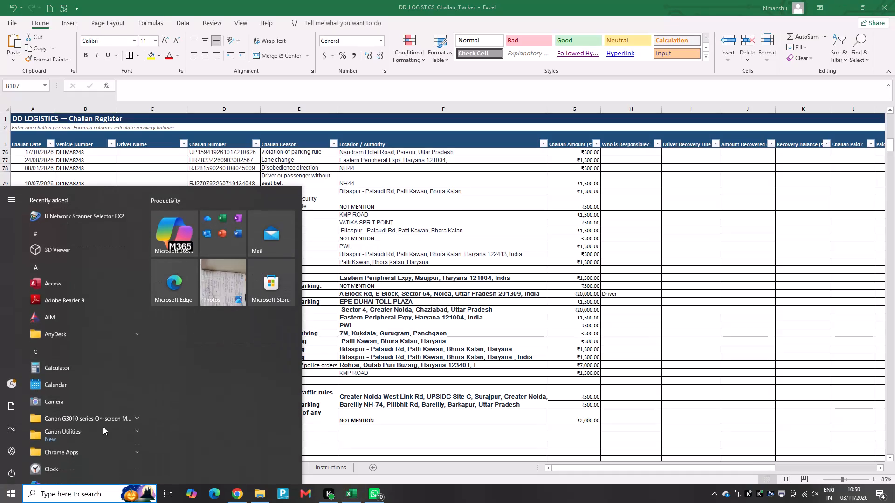
pyautogui.click(314, 405)
pyautogui.press('d')
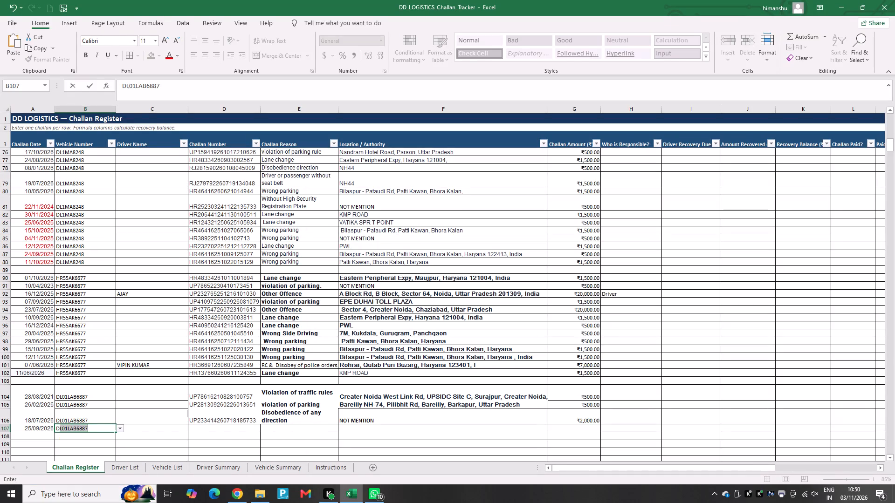
pyautogui.click(218, 428)
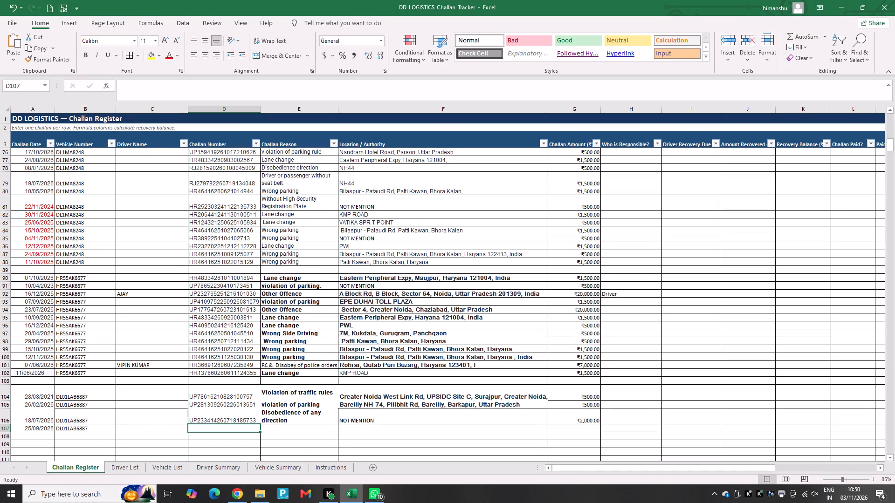
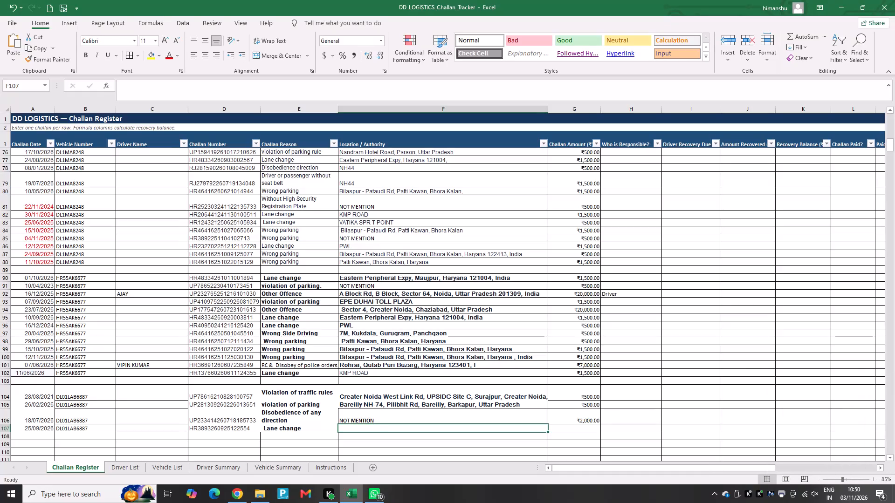
# Paste the copied location ", Bhora Kalan, Haryana 122413, India" into row 107's Location / Authority cell and move to that row's challan amount cell.
pyautogui.hotkey('ctrl', 'v')
pyautogui.click(576, 426)
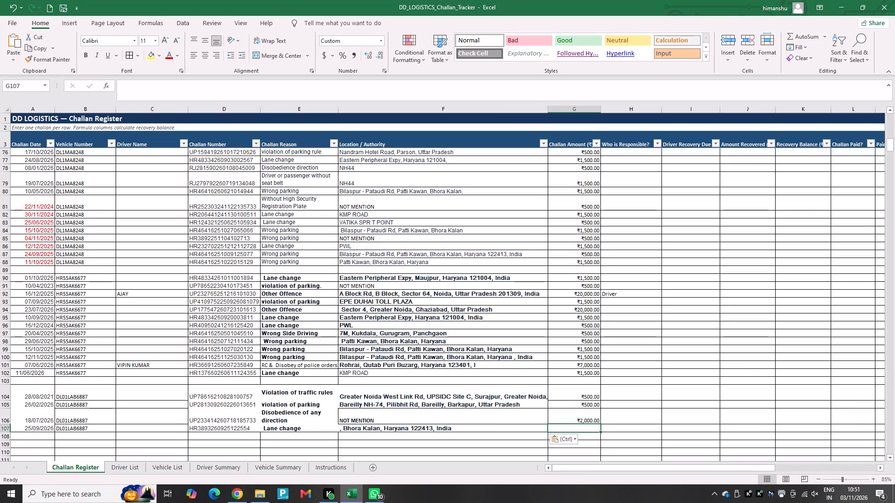
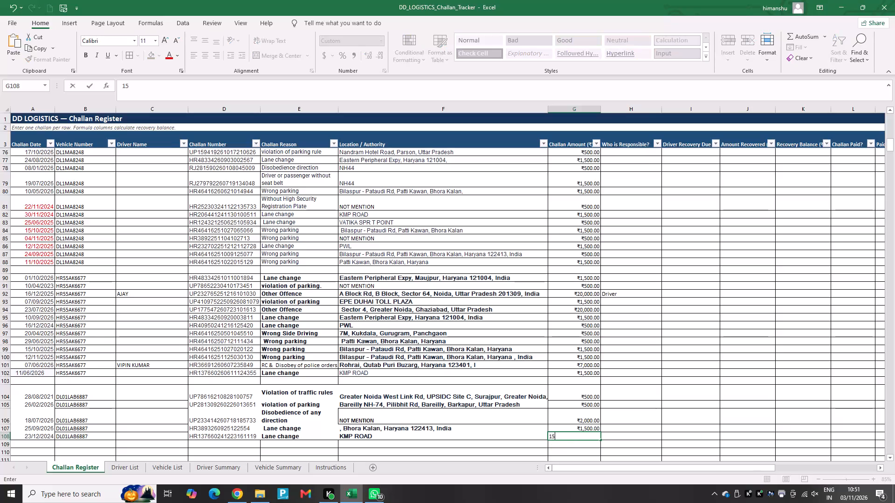
# Enter 1500 as the challan amount for the 23/12/2024 KMP ROAD lane-change entry in row 108.
pyautogui.press('Return')
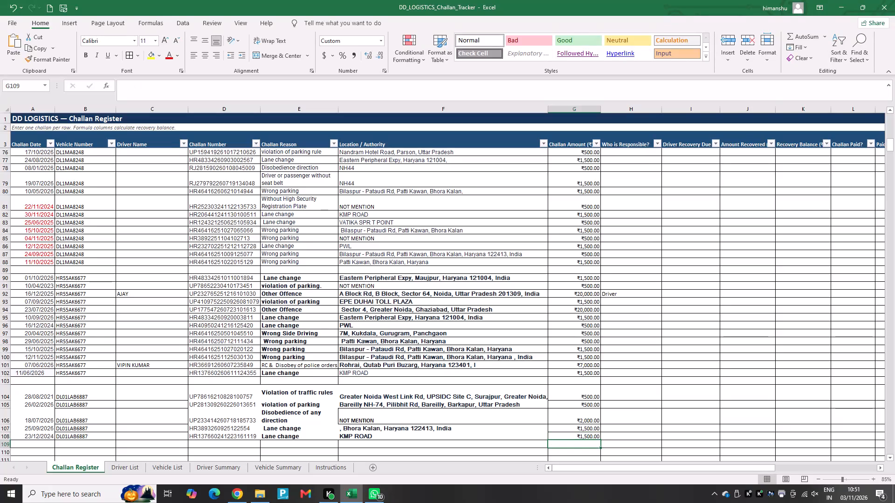
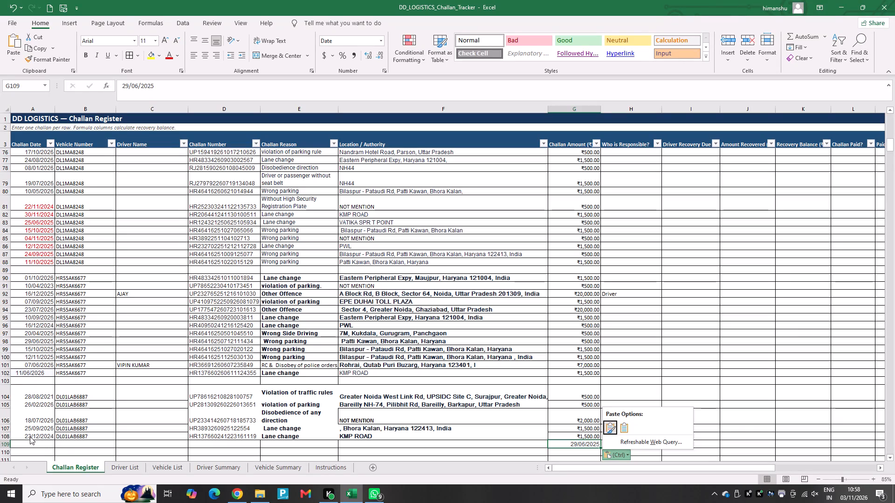
# Undo the misplaced paste of the date in the Challan Amount cell of row 109.
pyautogui.hotkey('ctrl', 'z')
pyautogui.hotkey('ctrl', 'z')
pyautogui.hotkey('ctrl', 'z')
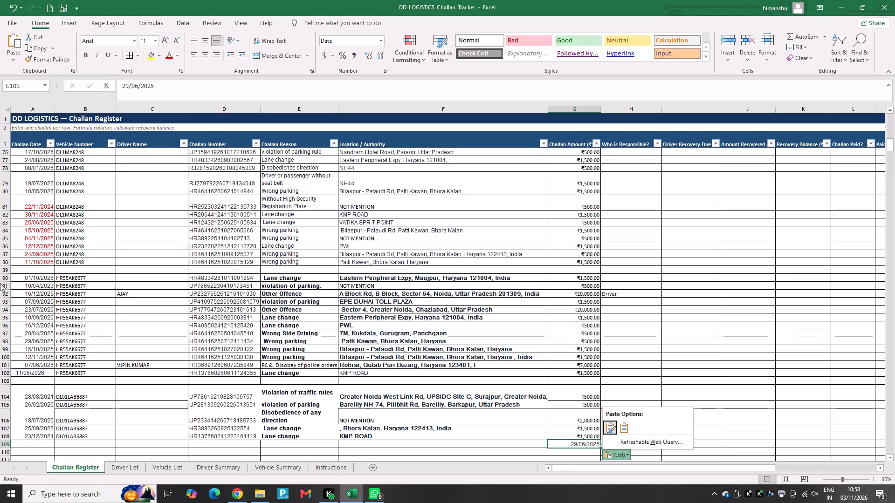
pyautogui.click(13, 4)
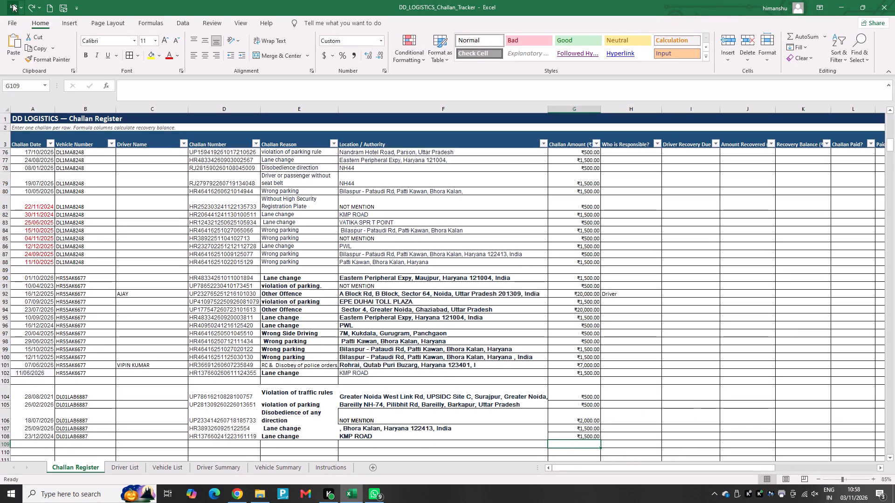
pyautogui.click(33, 445)
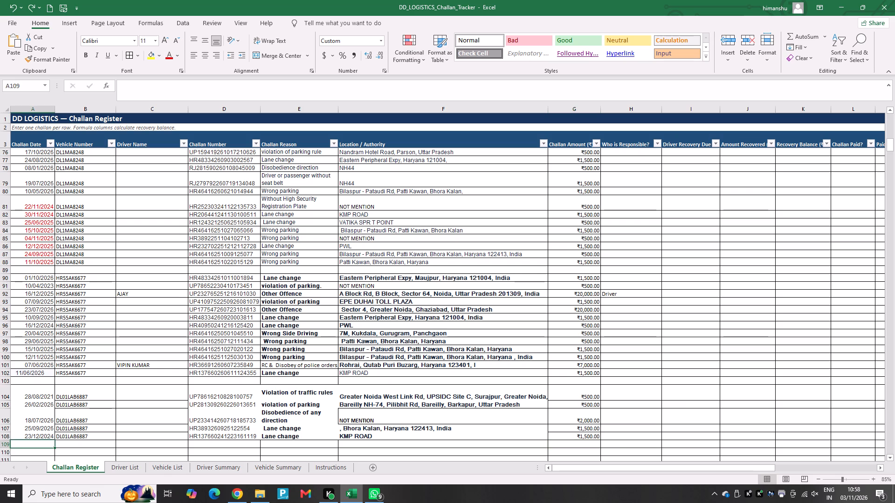
pyautogui.hotkey('ctrl', 'v')
pyautogui.click(81, 448)
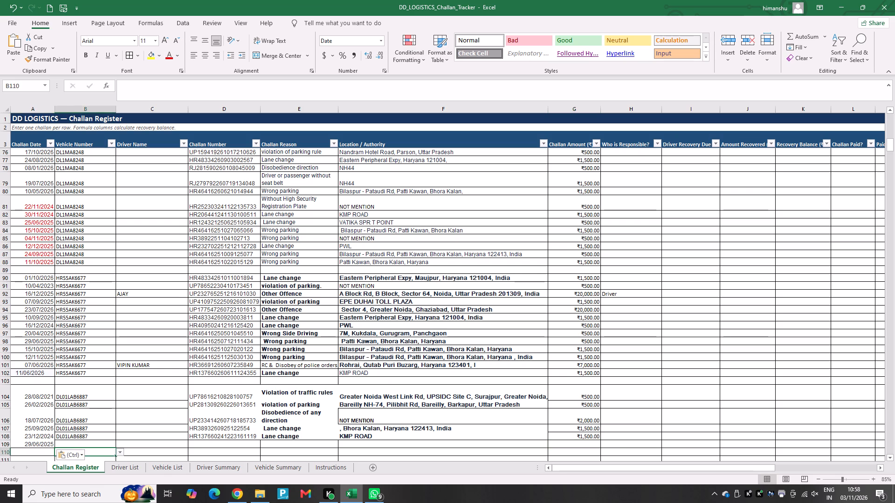
pyautogui.click(84, 446)
pyautogui.press('d')
pyautogui.click(227, 443)
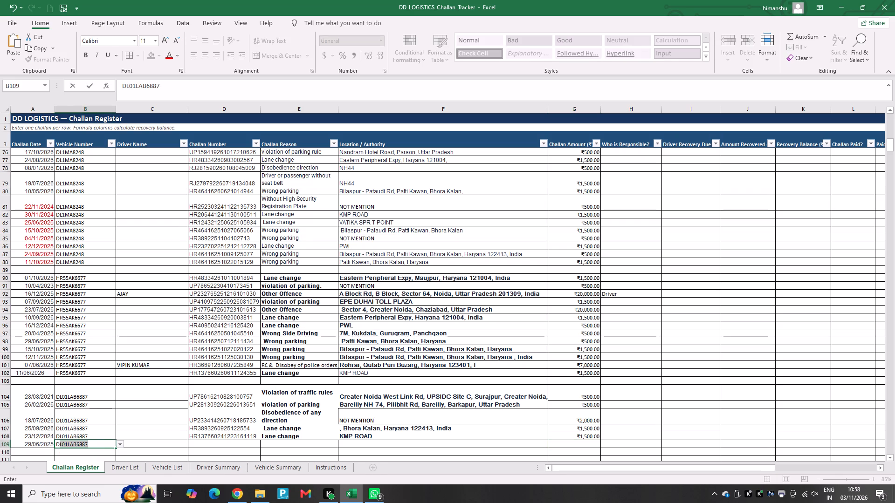
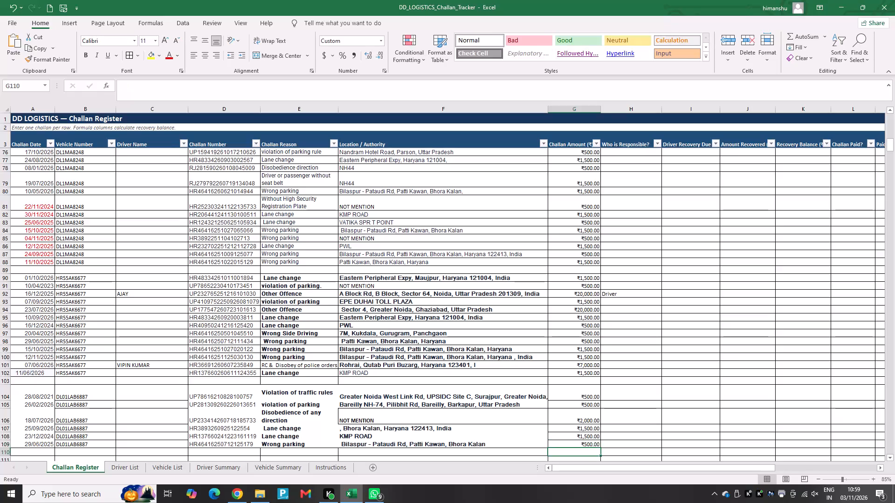
# Return to the Challan Date cell of empty row 110, ready for the next challan entry.
pyautogui.press('Left')
pyautogui.press('Left')
pyautogui.press('Left')
pyautogui.press('Left')
pyautogui.press('Left')
pyautogui.press('Left')
pyautogui.press('Left')
pyautogui.press('Left')
pyautogui.press('Left')
pyautogui.press('Left')
pyautogui.press('Left')
pyautogui.press('Left')
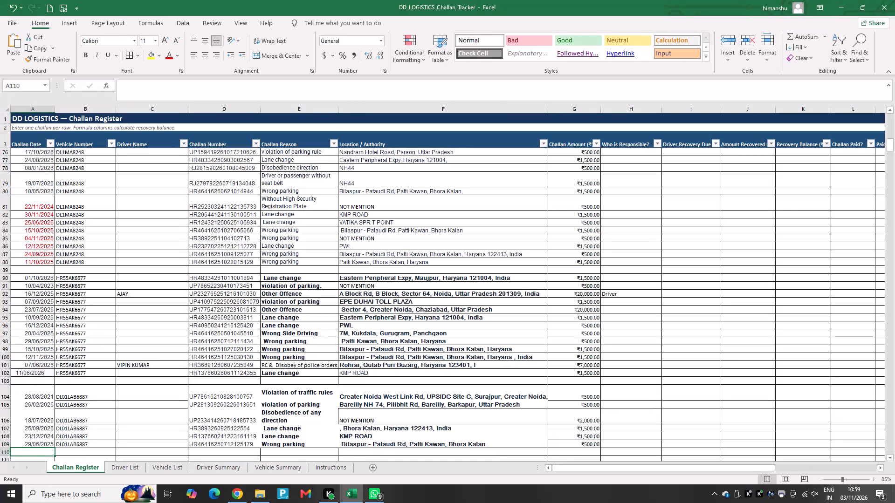
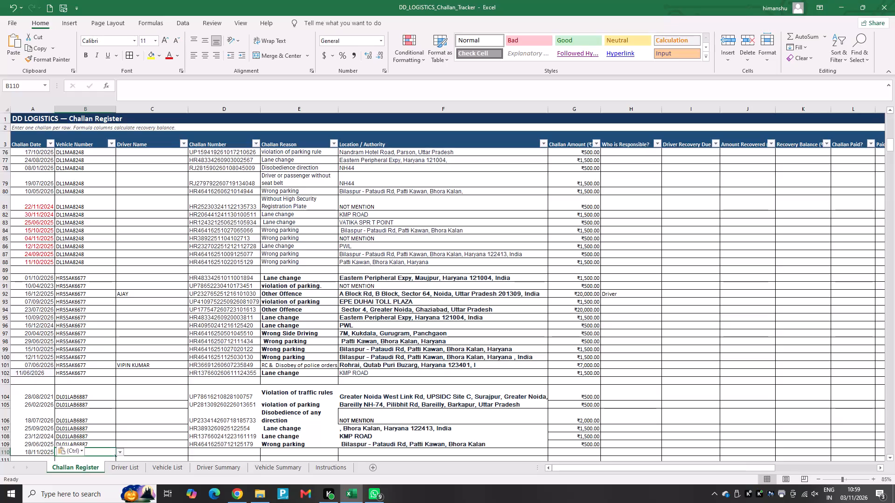
pyautogui.press('d')
pyautogui.click(226, 452)
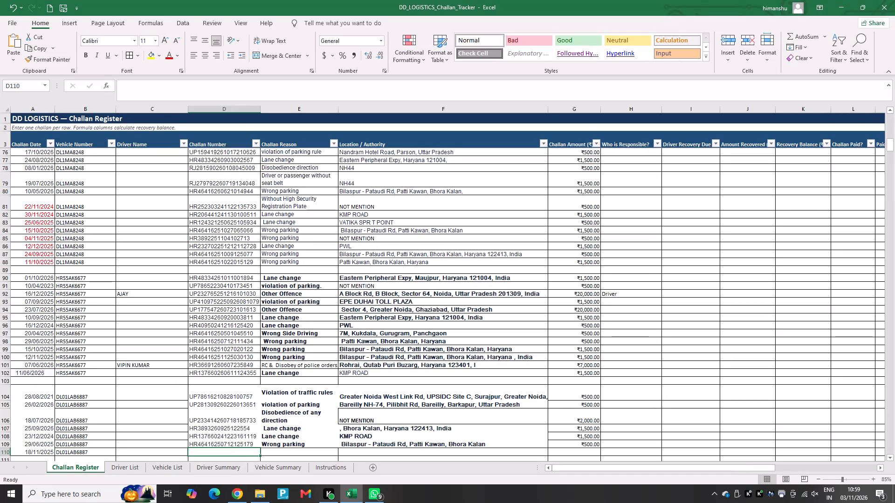
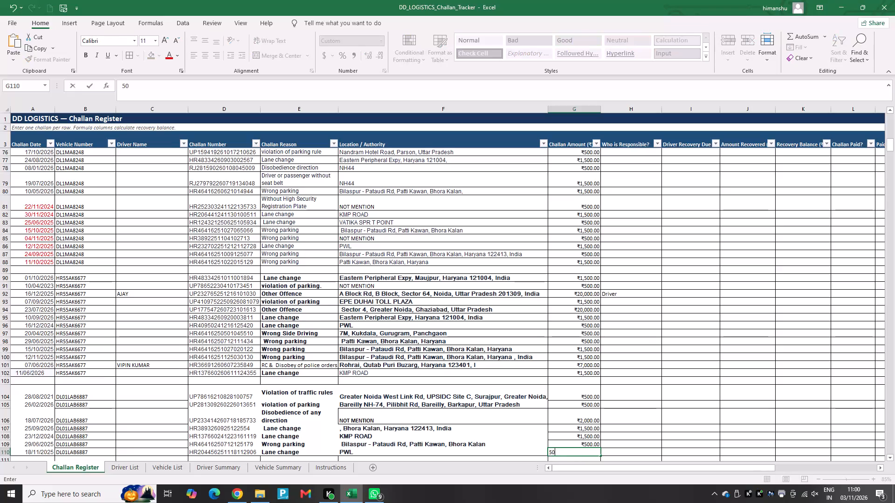
# Enter 500 as the challan amount for the 18/11/2025 challan in row 110 and move to row 111's Challan Date cell.
pyautogui.press('Return')
pyautogui.press('Left')
pyautogui.press('Left')
pyautogui.press('Left')
pyautogui.press('Left')
pyautogui.press('Left')
pyautogui.press('Left')
pyautogui.press('Left')
pyautogui.press('Left')
pyautogui.press('Left')
pyautogui.press('Left')
pyautogui.press('Left')
pyautogui.press('Left')
pyautogui.press('Left')
pyautogui.press('Left')
pyautogui.press('Left')
pyautogui.press('Left')
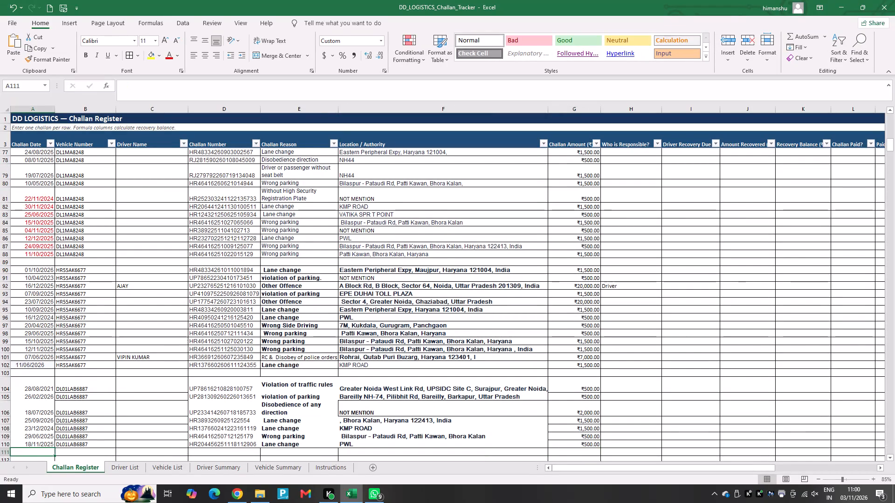
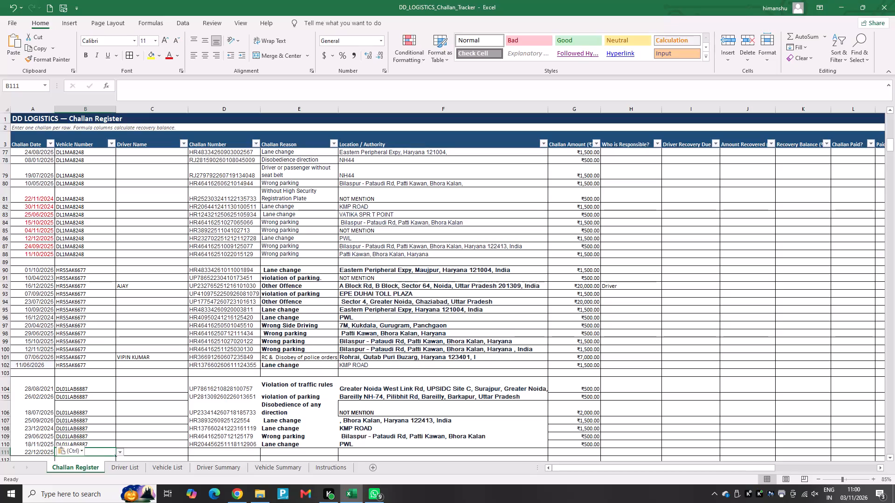
pyautogui.press('d')
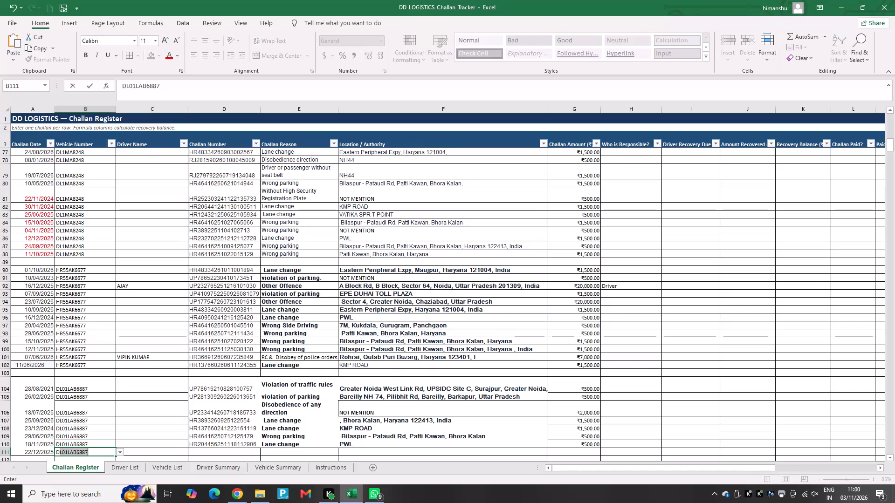
pyautogui.click(214, 453)
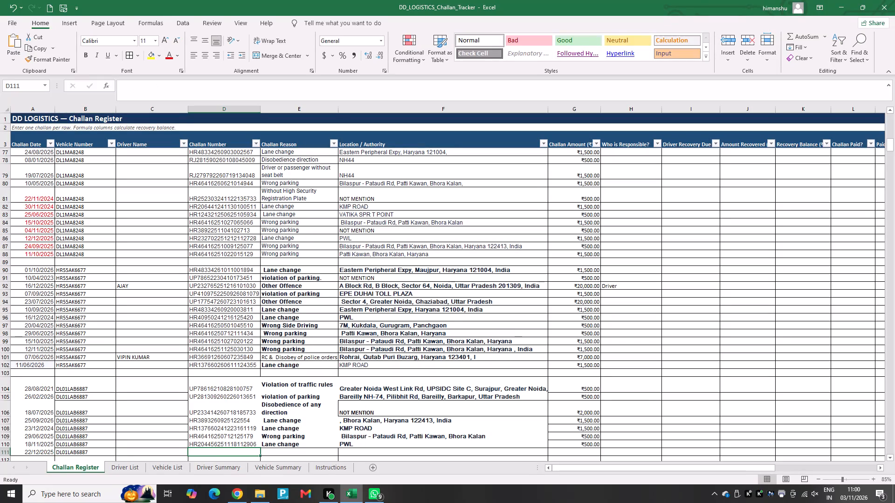
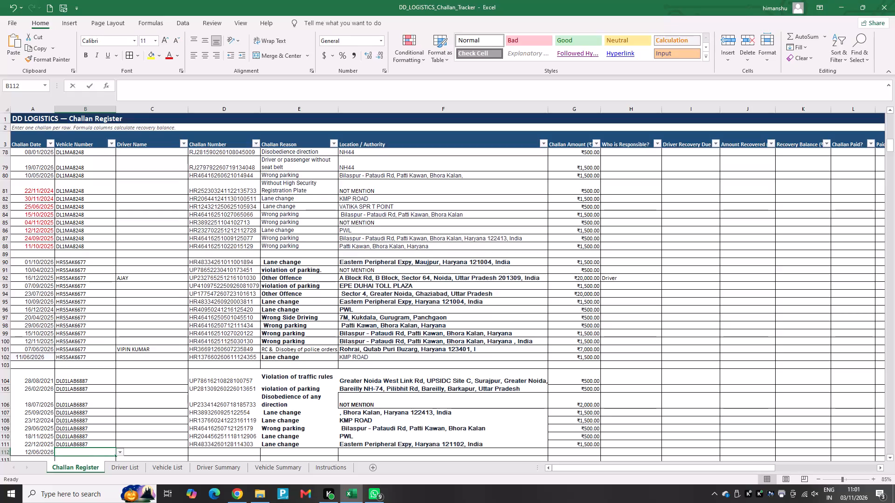
pyautogui.click(206, 454)
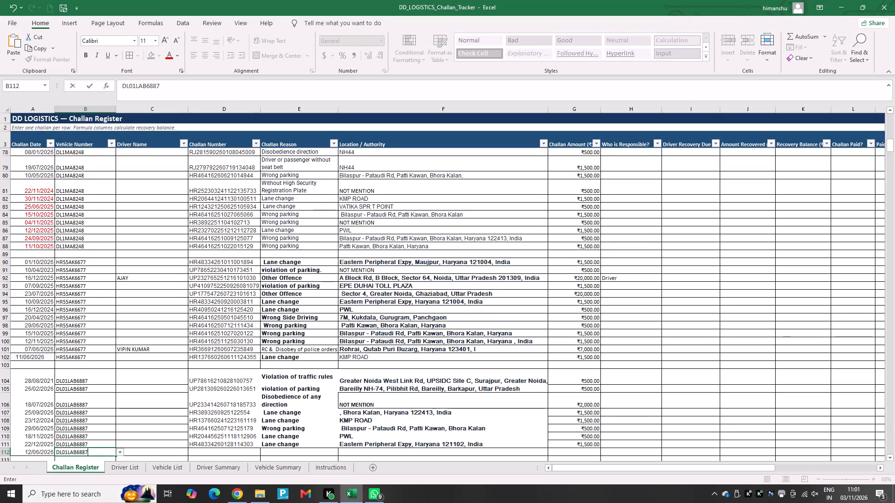
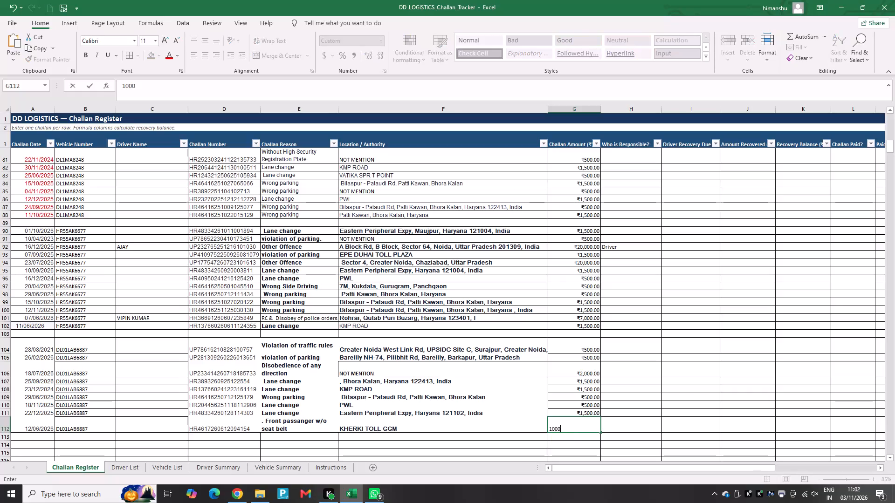
pyautogui.press('Return')
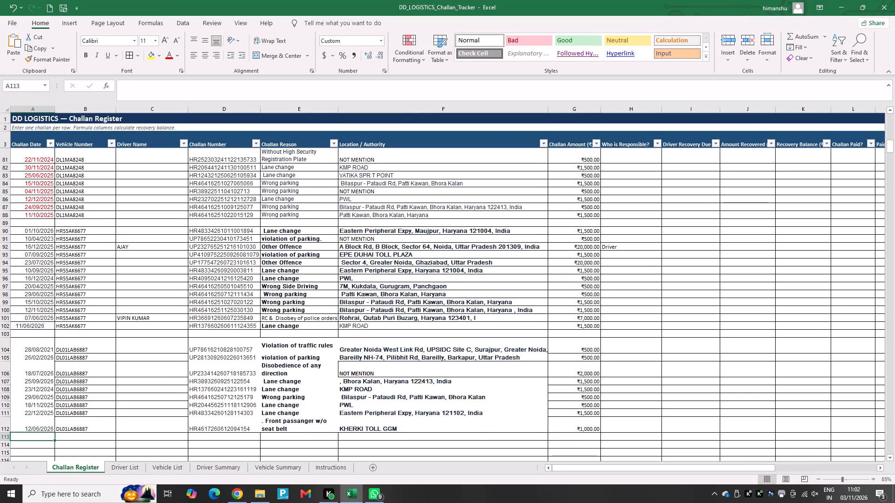
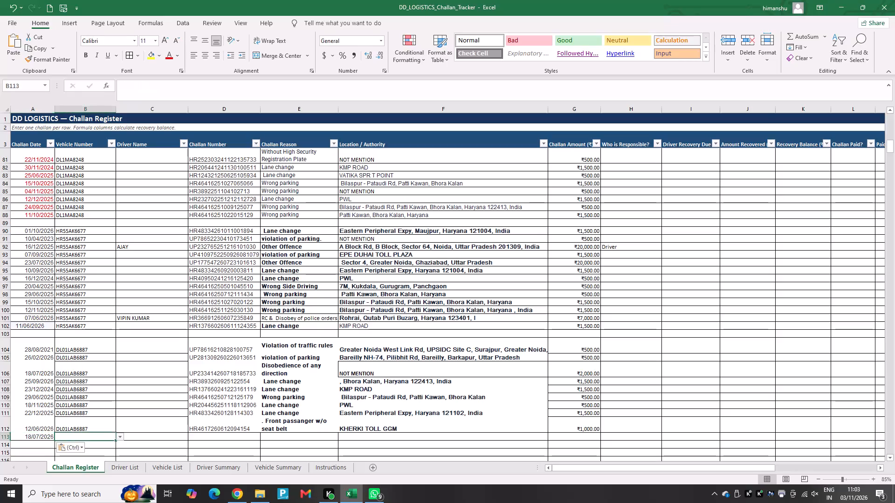
pyautogui.press('d')
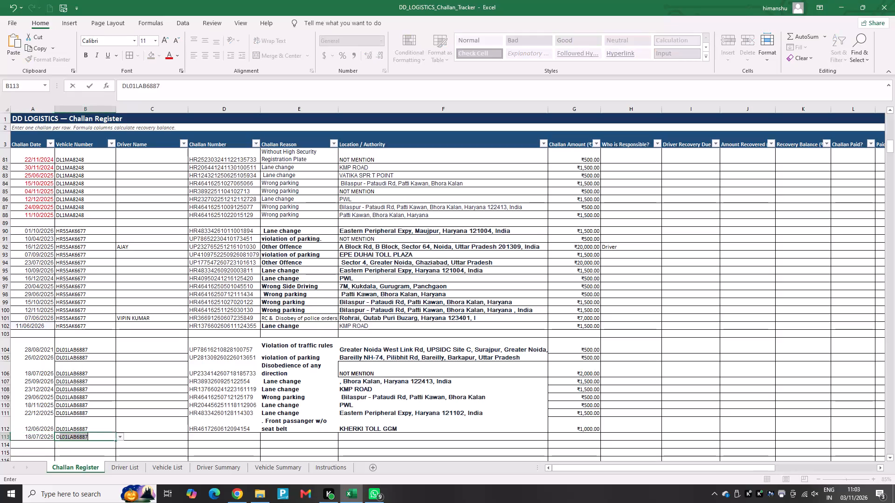
pyautogui.click(197, 440)
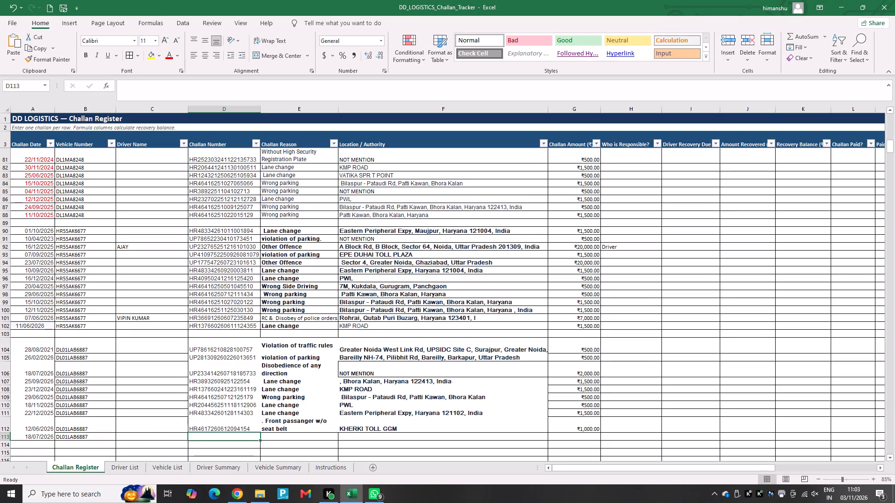
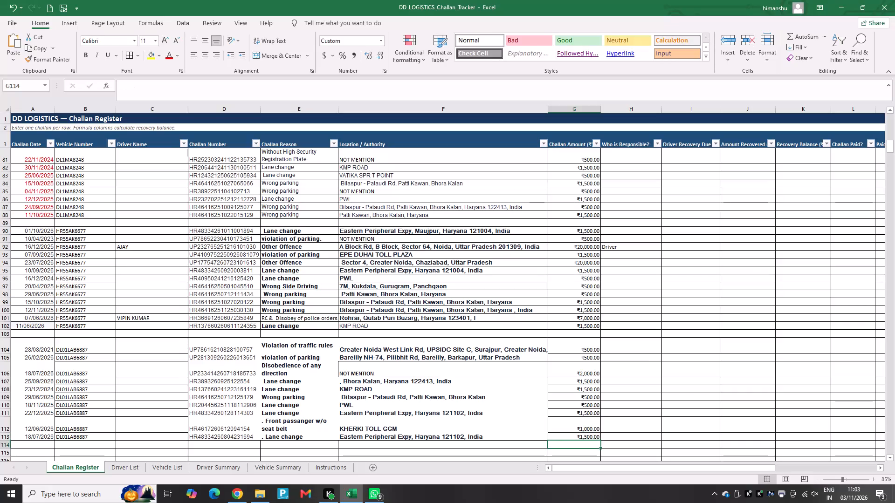
pyautogui.press('Left')
pyautogui.press('Left')
pyautogui.press('Left')
pyautogui.press('Left')
pyautogui.press('Left')
pyautogui.press('Left')
pyautogui.press('Left')
pyautogui.press('Left')
pyautogui.press('Left')
pyautogui.press('Left')
pyautogui.press('Left')
pyautogui.press('Left')
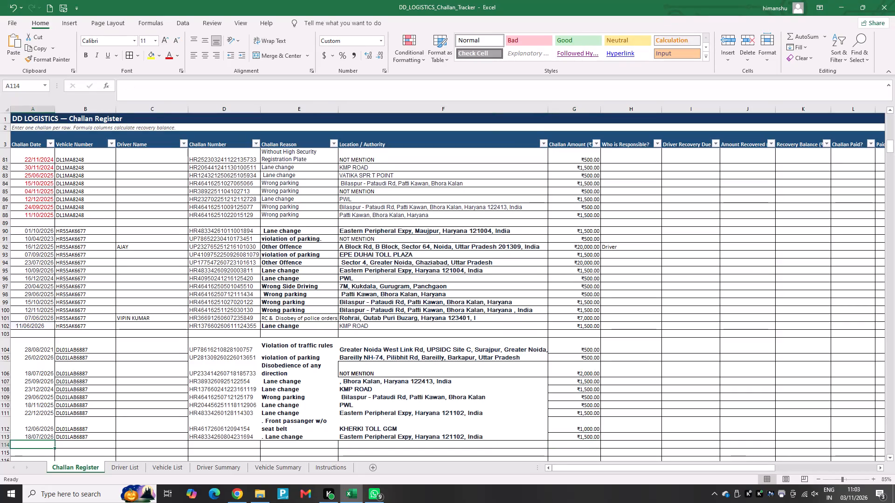
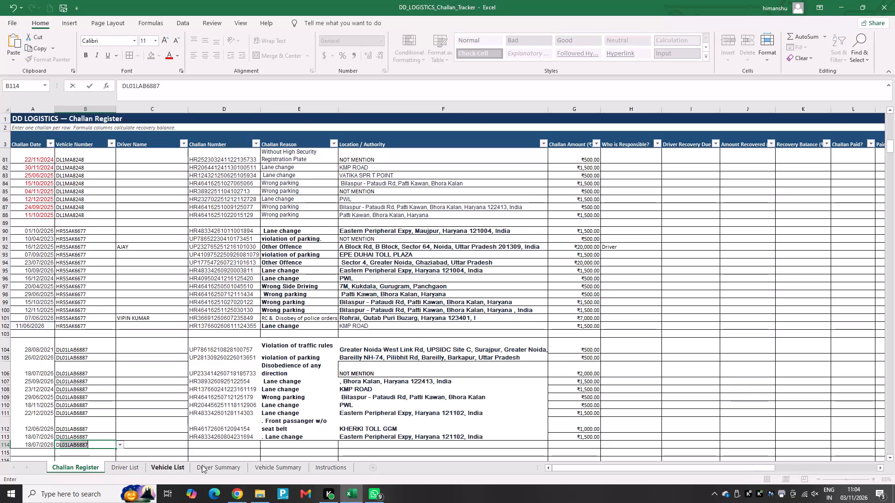
pyautogui.click(212, 447)
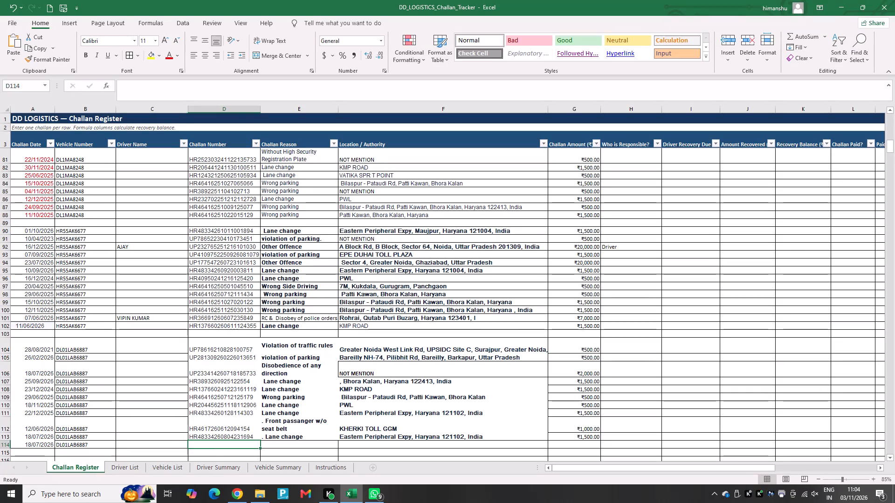
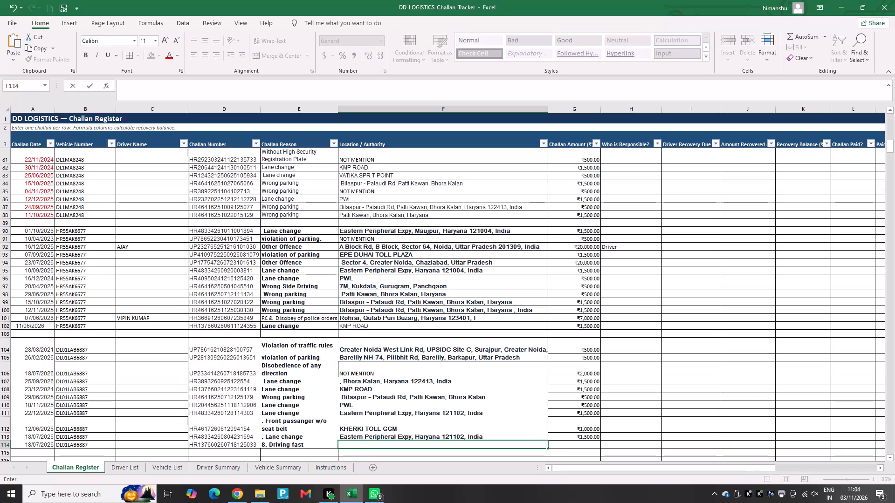
# Open the empty Location / Authority cell in row 114 for text entry.
pyautogui.click(392, 443)
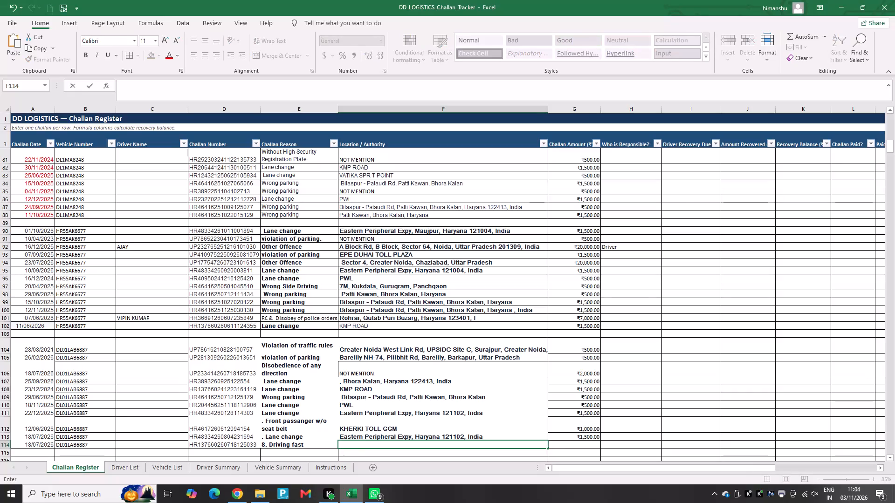
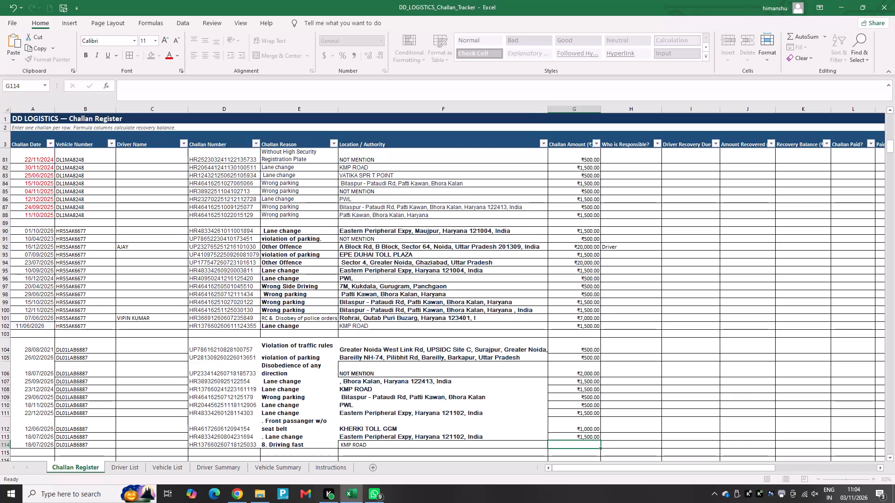
pyautogui.write('2000')
pyautogui.press('Return')
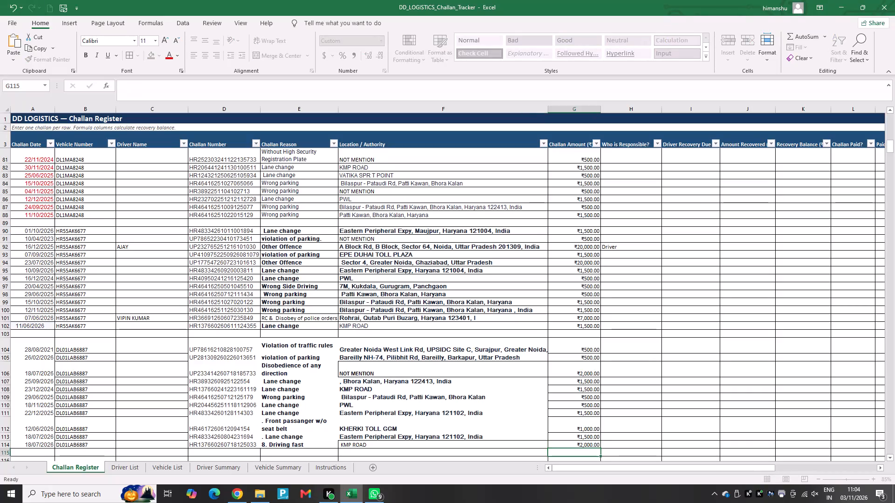
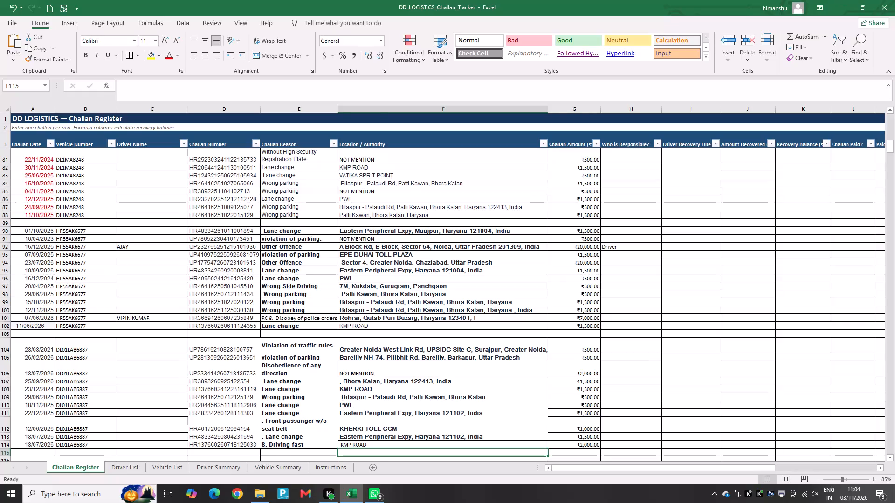
# Centre the register entries in A4:M115 both horizontally and vertically within their cells.
pyautogui.press('Left')
pyautogui.press('Left')
pyautogui.press('Left')
pyautogui.press('Left')
pyautogui.press('Left')
pyautogui.press('Left')
pyautogui.press('Left')
pyautogui.press('Left')
pyautogui.press('Left')
pyautogui.press('Left')
pyautogui.press('Left')
pyautogui.press('Left')
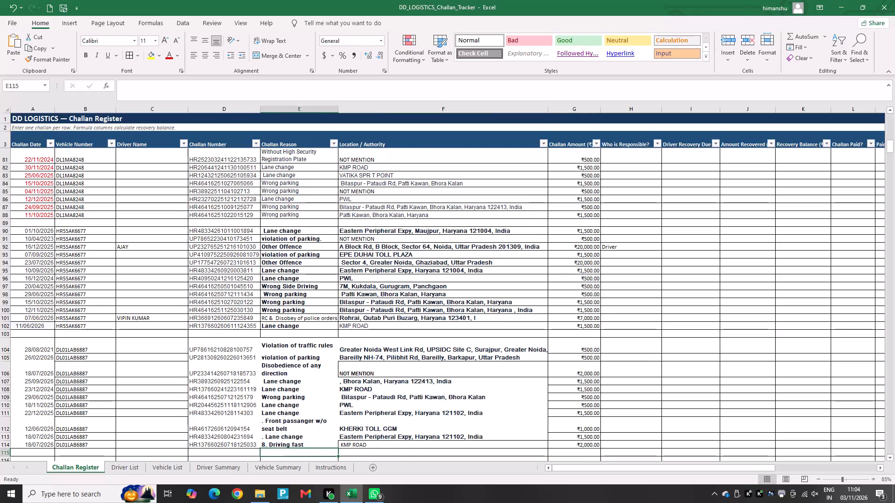
pyautogui.hotkey('shift', 'Up')
pyautogui.hotkey('shift', 'Right')
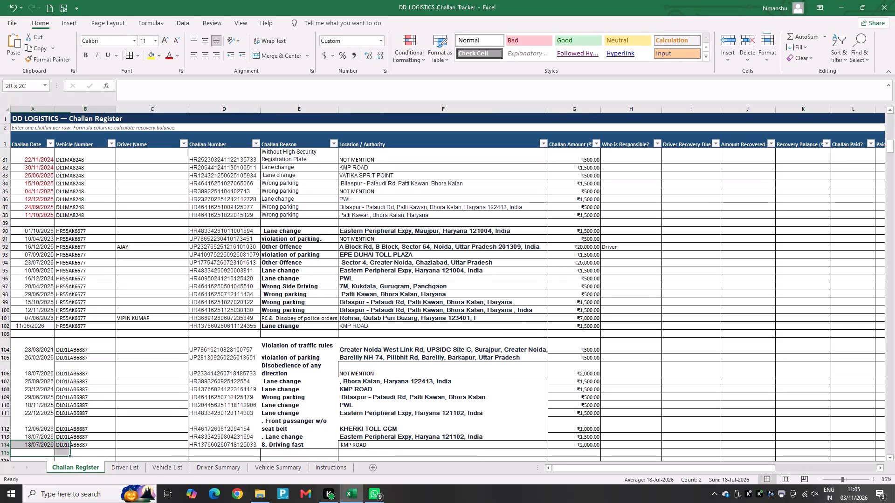
pyautogui.hotkey('shift', 'Right')
pyautogui.hotkey('shift', 'Right')
pyautogui.hotkey('shift', 'Right')
pyautogui.hotkey('shift', 'Right')
pyautogui.hotkey('shift', 'Right')
pyautogui.hotkey('shift', 'Up')
pyautogui.hotkey('shift', 'Up')
pyautogui.hotkey('shift', 'Up')
pyautogui.hotkey('shift', 'Up')
pyautogui.hotkey('shift', 'Up')
pyautogui.hotkey('shift', 'Up')
pyautogui.hotkey('shift', 'Up')
pyautogui.hotkey('shift', 'Up')
pyautogui.hotkey('shift', 'Up')
pyautogui.hotkey('shift', 'Up')
pyautogui.hotkey('shift', 'Up')
pyautogui.hotkey('shift', 'Up')
pyautogui.hotkey('shift', 'Up')
pyautogui.hotkey('shift', 'Up')
pyautogui.hotkey('shift', 'Up')
pyautogui.hotkey('shift', 'Up')
pyautogui.hotkey('shift', 'Up')
pyautogui.hotkey('shift', 'Up')
pyautogui.hotkey('shift', 'Up')
pyautogui.hotkey('shift', 'Up')
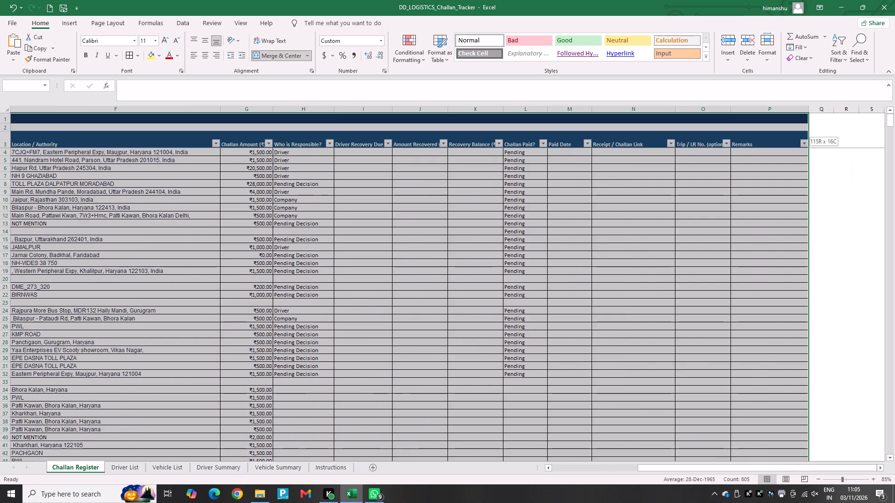
pyautogui.hotkey('shift', 'Left')
pyautogui.hotkey('shift', 'Left')
pyautogui.hotkey('shift', 'Down')
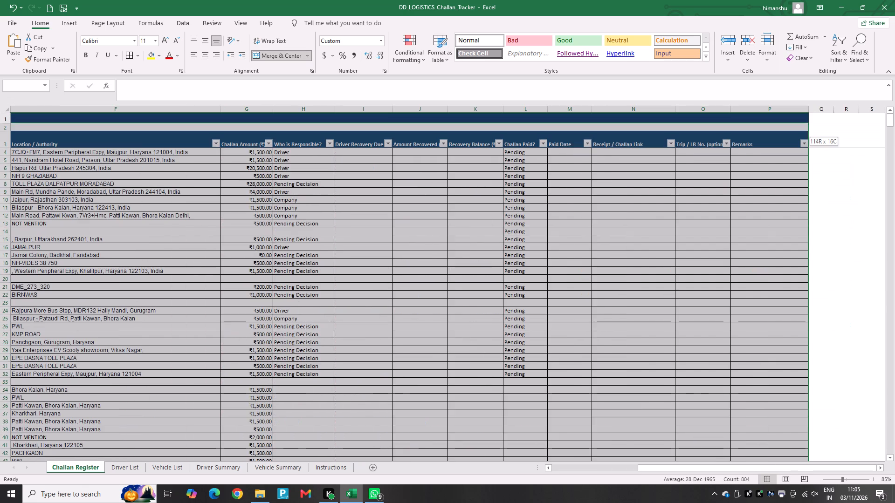
pyautogui.hotkey('shift', 'Down')
pyautogui.hotkey('shift', 'Down')
pyautogui.hotkey('shift', 'Left')
pyautogui.hotkey('shift', 'Left')
pyautogui.hotkey('shift', 'Left')
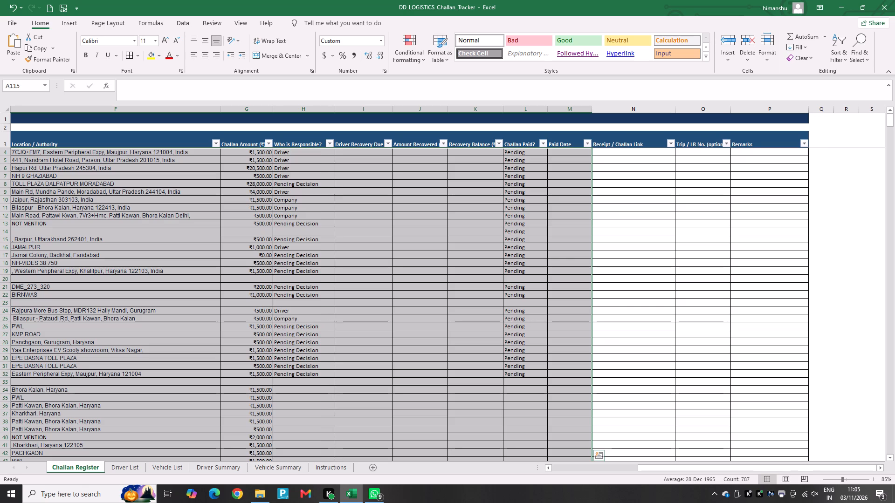
pyautogui.click(207, 55)
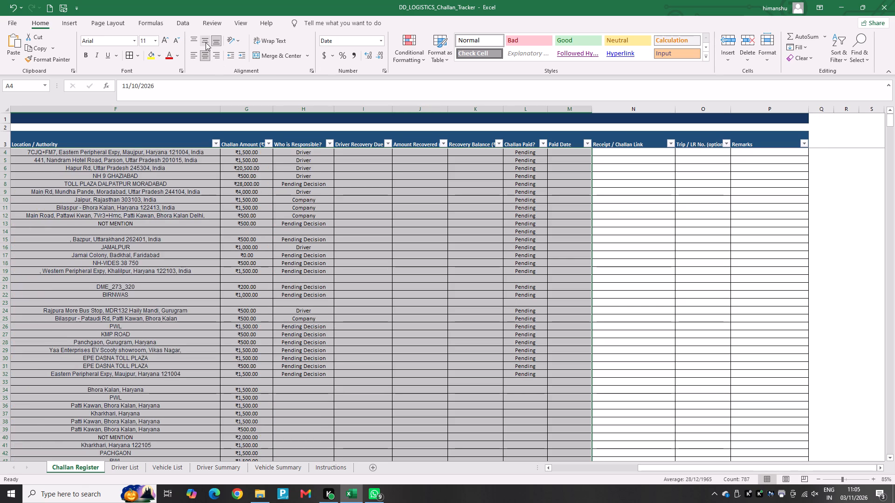
pyautogui.click(206, 42)
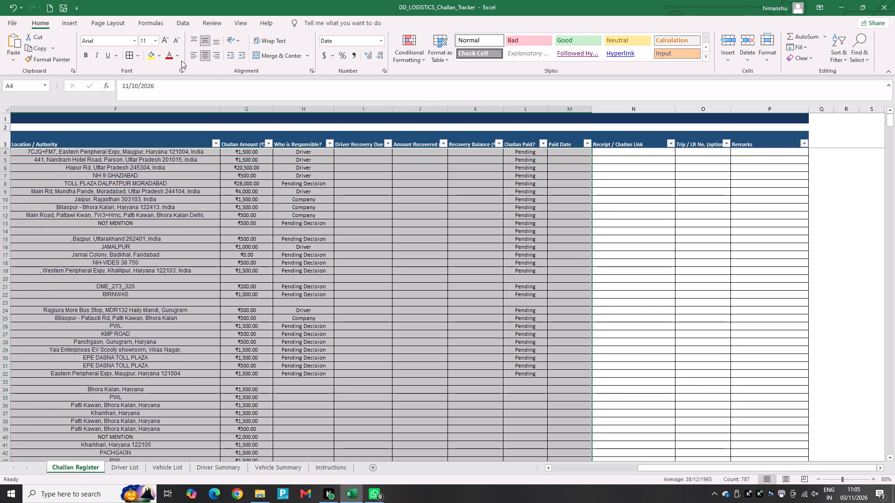
# Apply cell borders to the register entries in A4:M115.
pyautogui.click(132, 59)
pyautogui.click(126, 58)
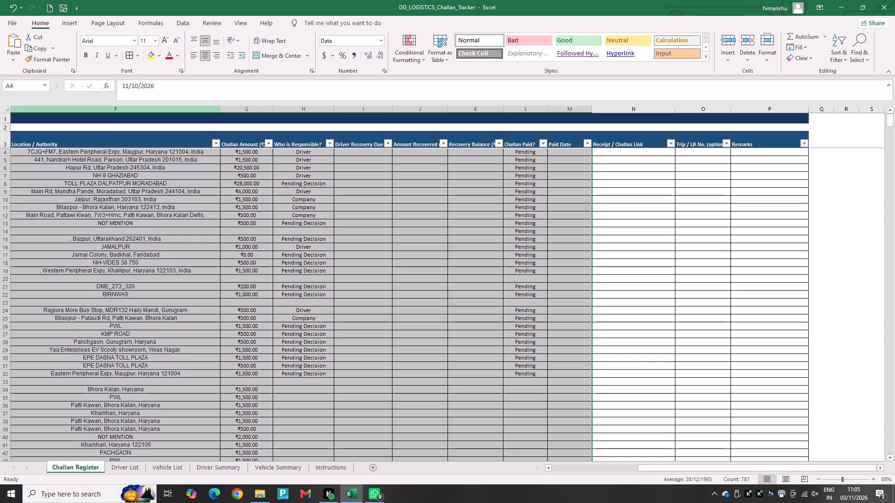
pyautogui.click(185, 335)
pyautogui.press('Down')
pyautogui.press('Down')
pyautogui.press('Down')
pyautogui.press('Down')
pyautogui.press('Down')
pyautogui.press('Down')
pyautogui.press('Down')
pyautogui.press('Down')
pyautogui.press('Down')
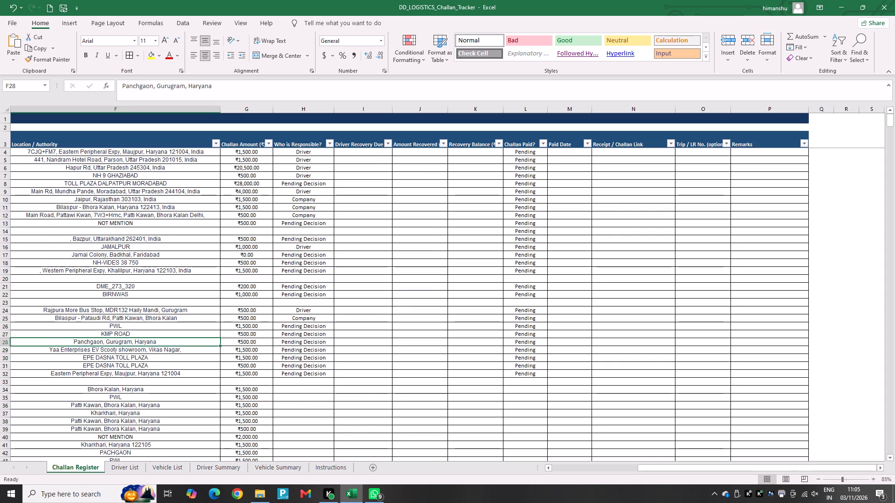
pyautogui.press('Left')
pyautogui.press('Left')
pyautogui.press('Left')
pyautogui.press('Left')
pyautogui.press('Left')
pyautogui.press('Left')
pyautogui.press('Left')
pyautogui.press('Left')
pyautogui.press('Left')
pyautogui.press('Left')
pyautogui.press('Left')
pyautogui.press('Left')
pyautogui.press('Left')
pyautogui.press('Left')
pyautogui.press('Left')
pyautogui.press('Left')
pyautogui.press('Left')
pyautogui.press('Left')
pyautogui.press('Left')
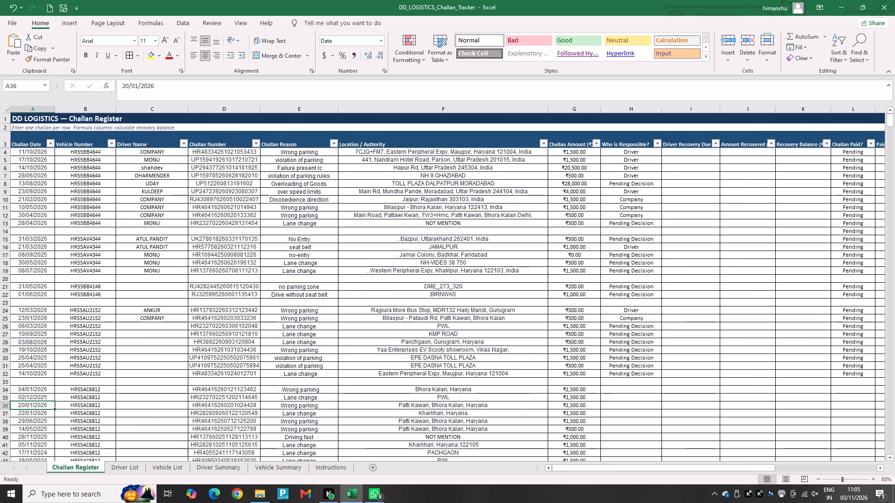
pyautogui.press('Down')
pyautogui.press('Down')
pyautogui.press('Down')
pyautogui.press('Down')
pyautogui.press('Down')
pyautogui.press('Down')
pyautogui.press('Down')
pyautogui.press('Down')
pyautogui.press('Down')
pyautogui.press('Down')
pyautogui.press('Down')
pyautogui.press('Down')
pyautogui.press('Down')
pyautogui.press('Down')
pyautogui.press('Down')
pyautogui.press('Down')
pyautogui.press('Down')
pyautogui.press('Down')
pyautogui.press('Down')
pyautogui.press('Down')
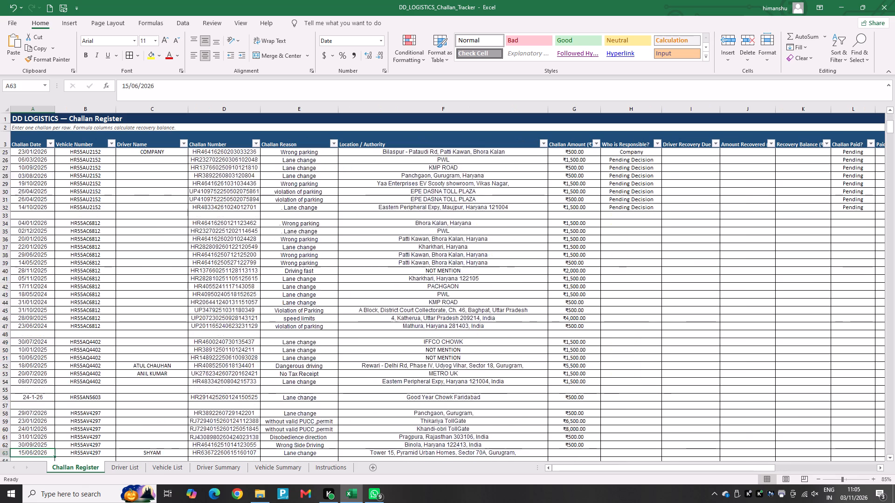
pyautogui.press('Down')
pyautogui.press('Down')
pyautogui.press('Down')
pyautogui.press('Down')
pyautogui.press('Down')
pyautogui.press('Down')
pyautogui.press('Down')
pyautogui.press('Down')
pyautogui.press('Down')
pyautogui.press('Down')
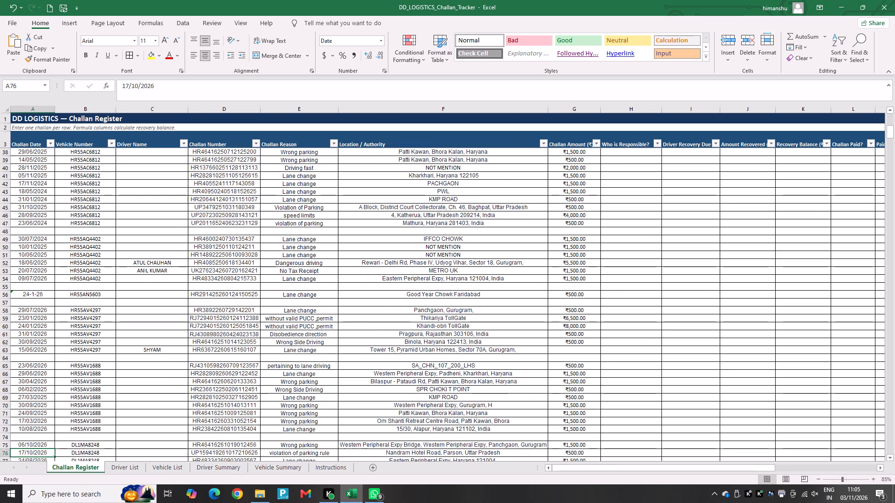
pyautogui.press('Up')
pyautogui.press('Up')
pyautogui.press('Up')
pyautogui.press('Up')
pyautogui.press('Up')
pyautogui.press('Up')
pyautogui.press('Up')
pyautogui.press('Up')
pyautogui.press('Up')
pyautogui.press('Up')
pyautogui.press('Up')
pyautogui.press('Up')
pyautogui.press('Up')
pyautogui.press('Up')
pyautogui.press('Up')
pyautogui.press('Up')
pyautogui.press('Up')
pyautogui.press('Up')
pyautogui.press('Up')
pyautogui.press('Up')
pyautogui.press('Up')
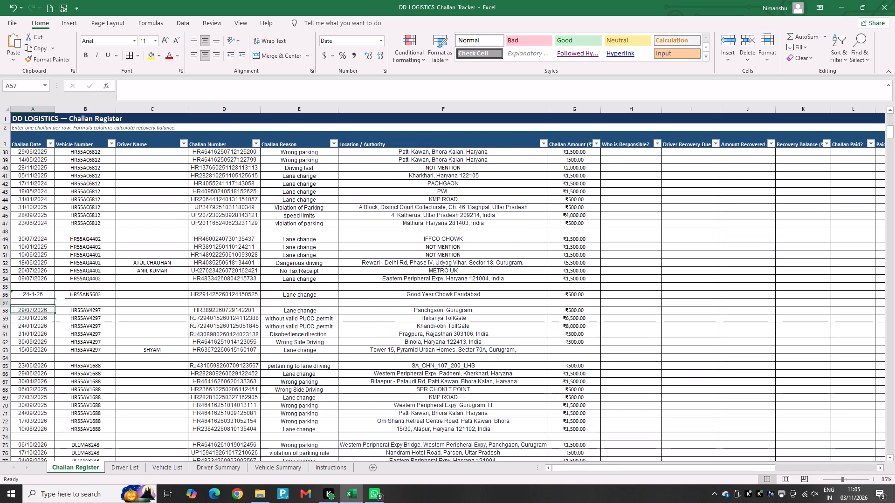
pyautogui.press('Up')
pyautogui.press('Up')
pyautogui.press('Up')
pyautogui.press('Up')
pyautogui.press('Up')
pyautogui.press('Up')
pyautogui.press('Up')
pyautogui.press('Up')
pyautogui.press('Up')
pyautogui.press('Up')
pyautogui.press('Up')
pyautogui.press('Up')
pyautogui.press('Up')
pyautogui.press('Up')
pyautogui.press('Up')
pyautogui.press('Up')
pyautogui.press('Up')
pyautogui.press('Up')
pyautogui.press('Up')
pyautogui.press('Up')
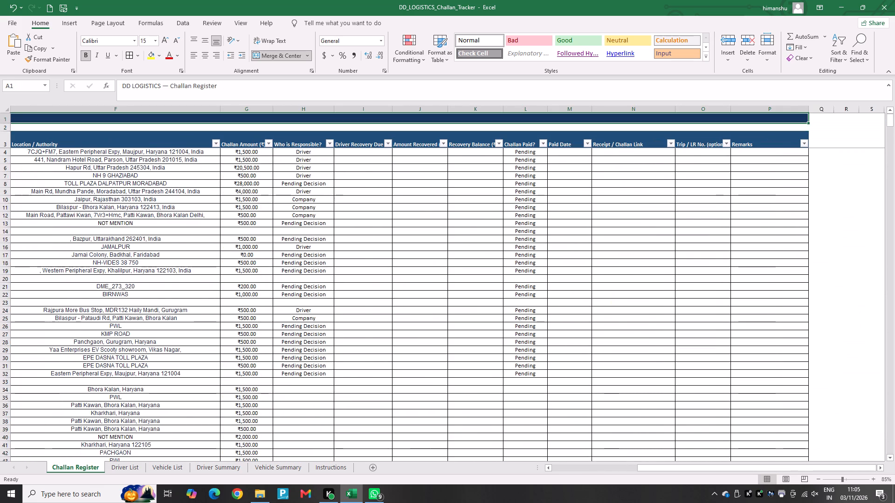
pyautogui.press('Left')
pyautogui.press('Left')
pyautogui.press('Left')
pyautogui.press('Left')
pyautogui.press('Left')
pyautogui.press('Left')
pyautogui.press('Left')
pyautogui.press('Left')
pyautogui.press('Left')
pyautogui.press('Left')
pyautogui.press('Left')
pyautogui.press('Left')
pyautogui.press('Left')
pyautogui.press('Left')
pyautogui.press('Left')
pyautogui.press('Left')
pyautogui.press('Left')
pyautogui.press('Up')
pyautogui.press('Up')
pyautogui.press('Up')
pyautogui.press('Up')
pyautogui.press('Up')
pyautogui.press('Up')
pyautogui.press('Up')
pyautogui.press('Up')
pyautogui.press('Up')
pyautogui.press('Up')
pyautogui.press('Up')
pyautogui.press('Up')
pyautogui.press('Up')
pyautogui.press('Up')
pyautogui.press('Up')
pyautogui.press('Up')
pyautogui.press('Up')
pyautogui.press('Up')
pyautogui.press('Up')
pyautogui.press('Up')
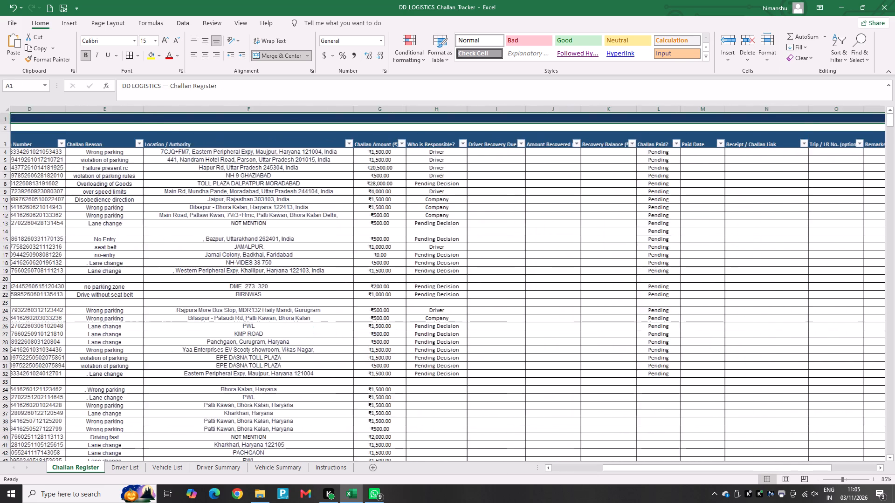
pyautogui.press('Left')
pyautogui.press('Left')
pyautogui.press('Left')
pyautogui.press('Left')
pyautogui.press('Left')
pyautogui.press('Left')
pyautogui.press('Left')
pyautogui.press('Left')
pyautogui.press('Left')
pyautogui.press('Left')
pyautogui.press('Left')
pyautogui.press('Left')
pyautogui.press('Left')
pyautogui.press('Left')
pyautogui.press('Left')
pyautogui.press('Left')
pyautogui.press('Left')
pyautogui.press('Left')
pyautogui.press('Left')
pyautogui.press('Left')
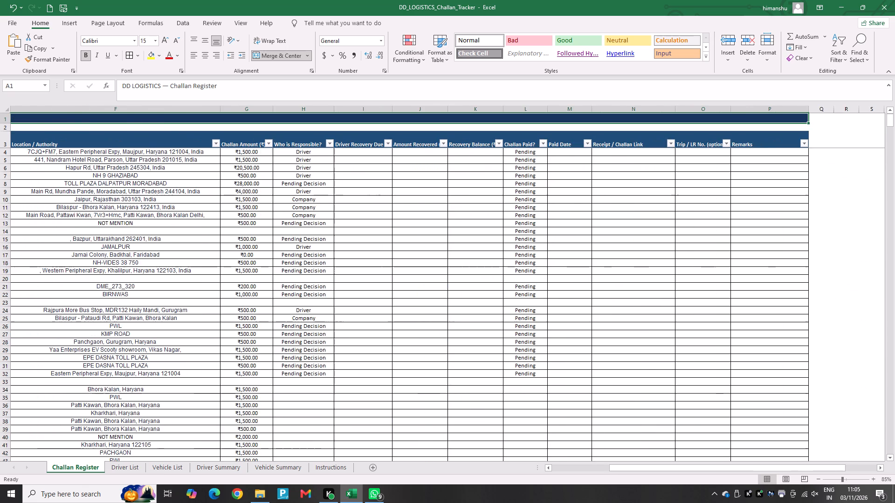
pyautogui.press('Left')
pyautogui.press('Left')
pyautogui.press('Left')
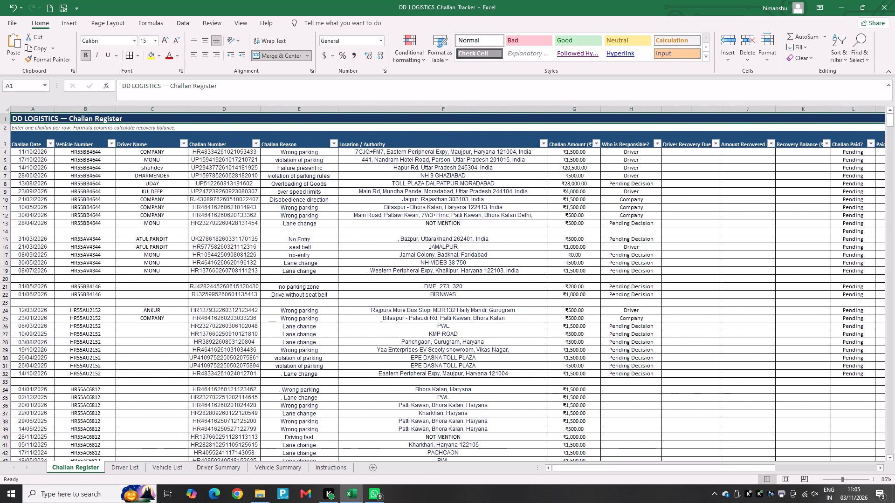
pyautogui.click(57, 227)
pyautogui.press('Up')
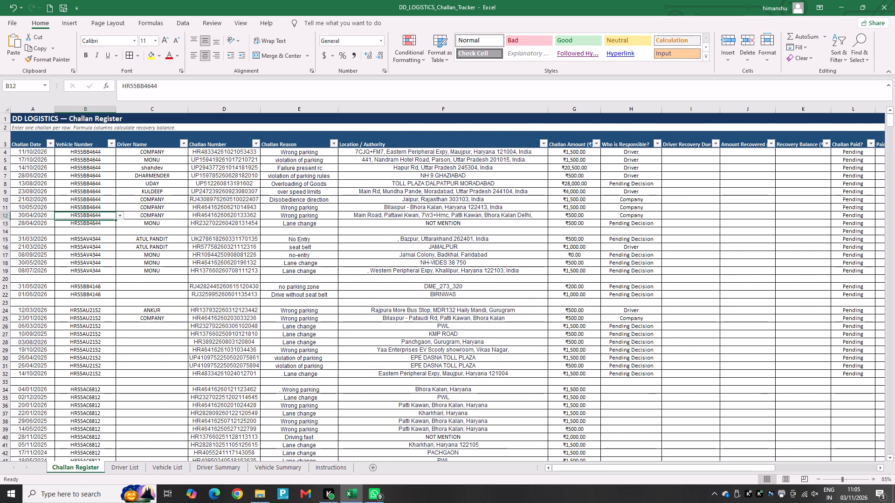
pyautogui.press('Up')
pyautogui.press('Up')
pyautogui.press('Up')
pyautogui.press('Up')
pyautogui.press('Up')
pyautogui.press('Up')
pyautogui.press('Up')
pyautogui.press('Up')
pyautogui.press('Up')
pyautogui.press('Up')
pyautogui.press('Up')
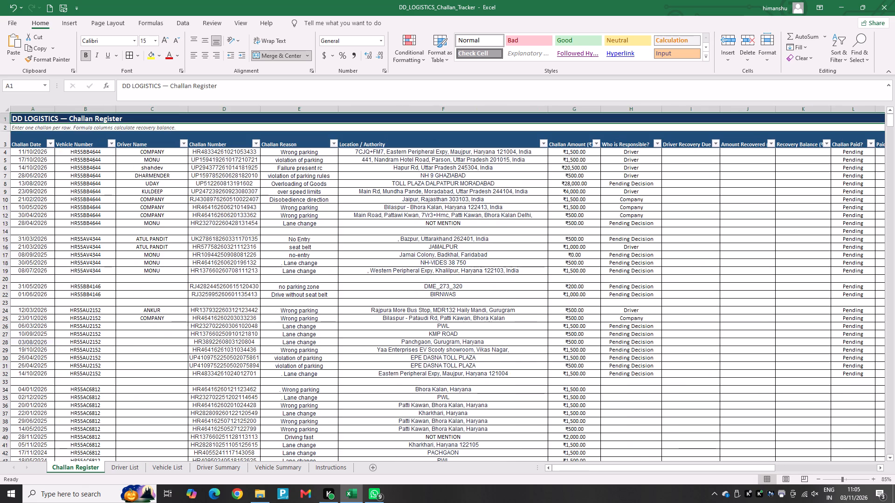
pyautogui.press('Down')
pyautogui.press('Down')
pyautogui.press('Down')
pyautogui.press('Left')
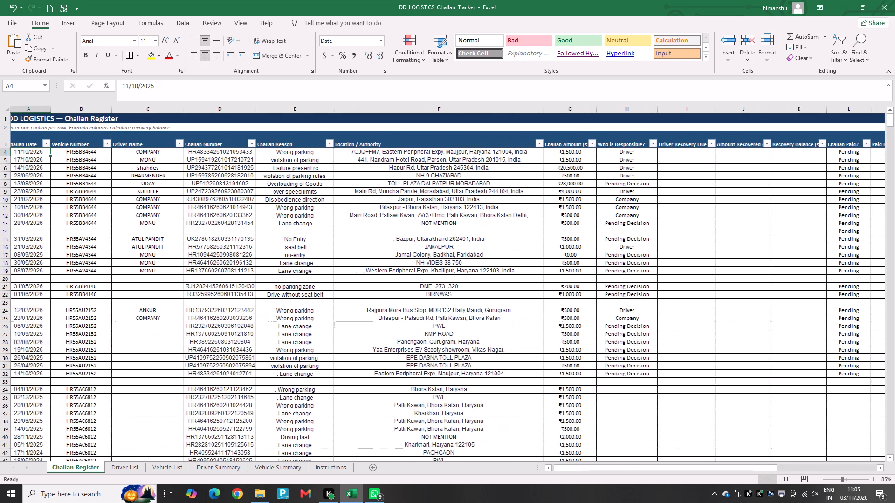
pyautogui.press('Left')
pyautogui.press('Left')
pyautogui.press('Down')
pyautogui.press('Down')
pyautogui.press('Down')
pyautogui.press('Down')
pyautogui.press('Down')
pyautogui.press('Down')
pyautogui.press('Down')
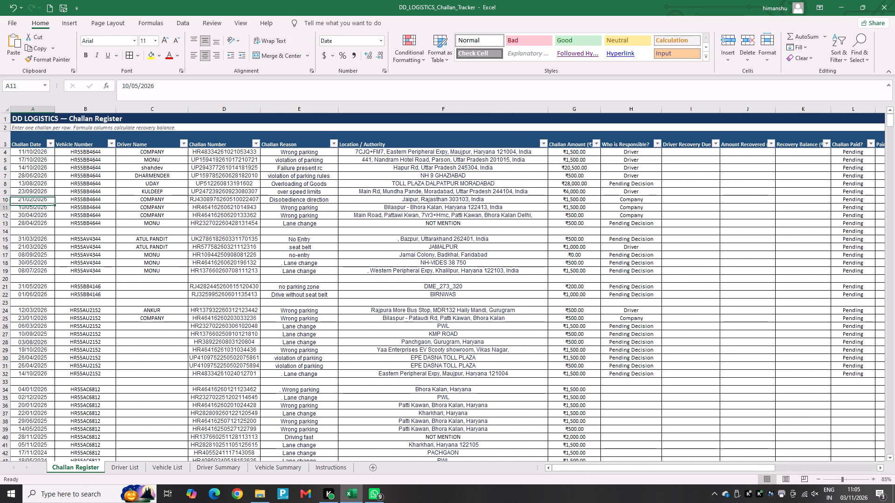
pyautogui.press('Down')
pyautogui.press('Down')
pyautogui.press('Down')
pyautogui.hotkey('shift', 'Right')
pyautogui.hotkey('shift', 'Right')
pyautogui.hotkey('shift', 'Right')
pyautogui.hotkey('shift', 'Right')
pyautogui.hotkey('shift', 'Right')
pyautogui.hotkey('shift', 'Right')
pyautogui.hotkey('shift', 'Right')
pyautogui.hotkey('shift', 'Right')
pyautogui.hotkey('shift', 'Right')
pyautogui.hotkey('shift', 'Right')
pyautogui.hotkey('shift', 'Right')
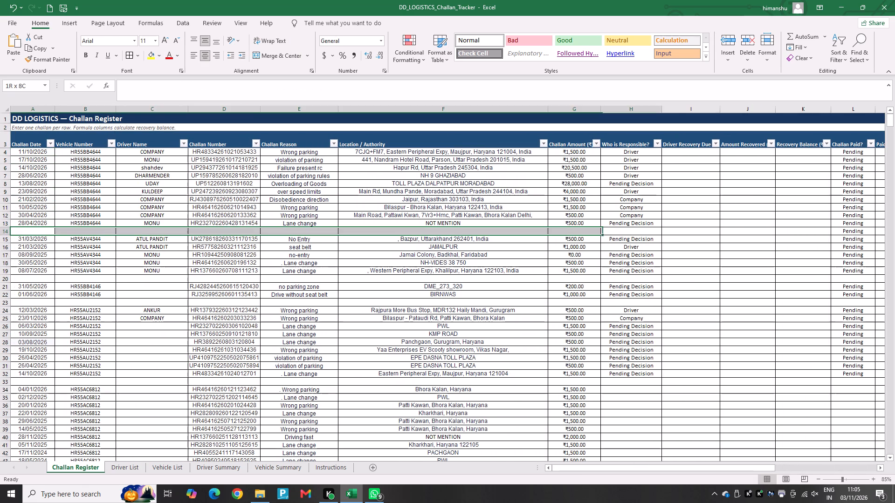
pyautogui.hotkey('shift', 'Right')
pyautogui.hotkey('shift', 'Right')
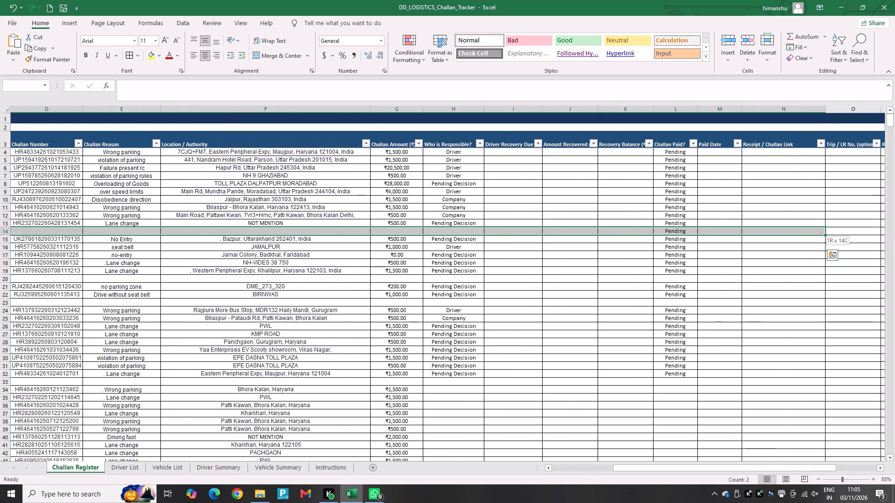
pyautogui.hotkey('shift', 'Right')
pyautogui.hotkey('shift', 'Right')
pyautogui.hotkey('shift', 'Right')
pyautogui.hotkey('shift', 'Right')
pyautogui.hotkey('shift', 'Left')
pyautogui.hotkey('shift', 'Left')
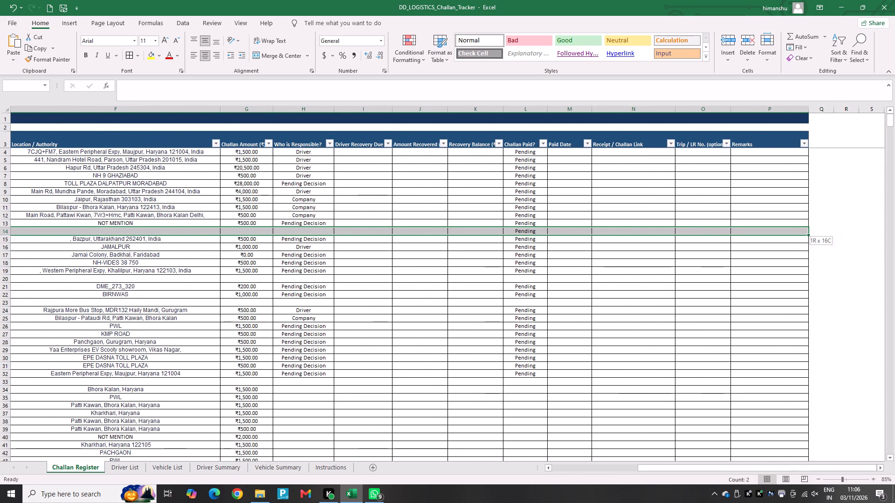
pyautogui.click(158, 56)
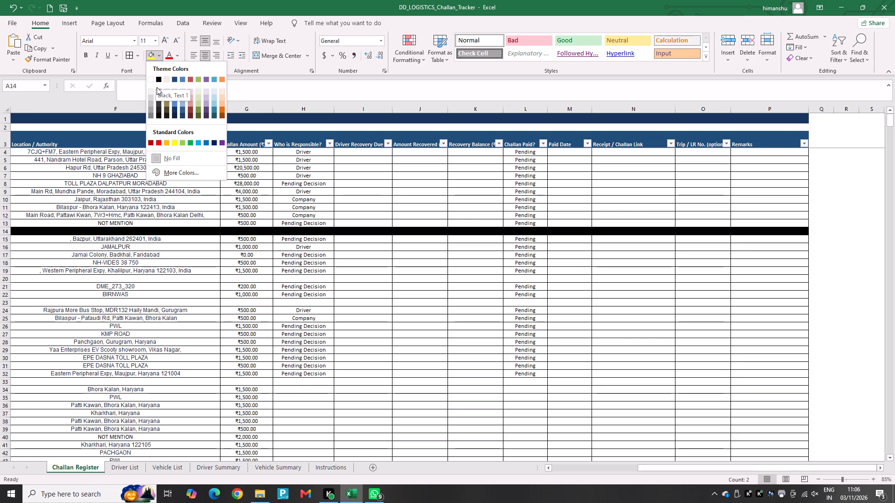
pyautogui.click(158, 142)
pyautogui.hotkey('ctrl', 'c')
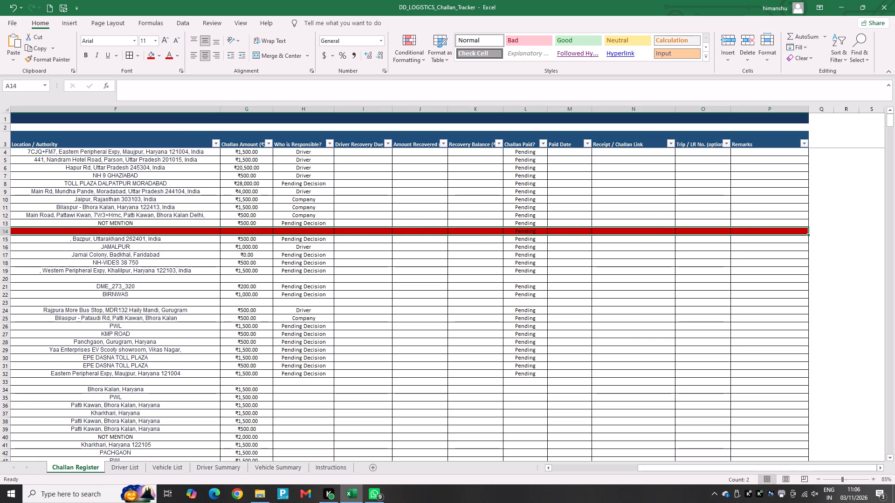
pyautogui.press('Left')
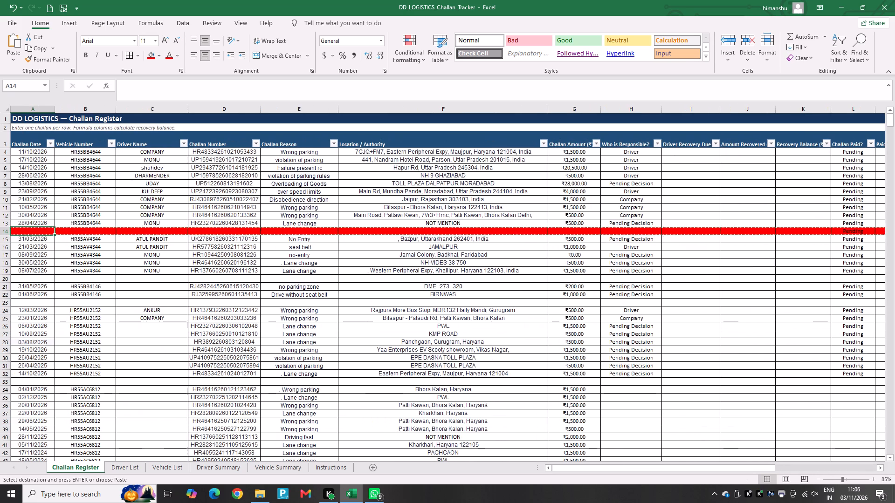
pyautogui.press('Left')
pyautogui.press('Left')
pyautogui.press('Left')
pyautogui.press('Down')
pyautogui.press('Down')
pyautogui.press('Down')
pyautogui.press('Down')
pyautogui.press('Down')
pyautogui.press('Down')
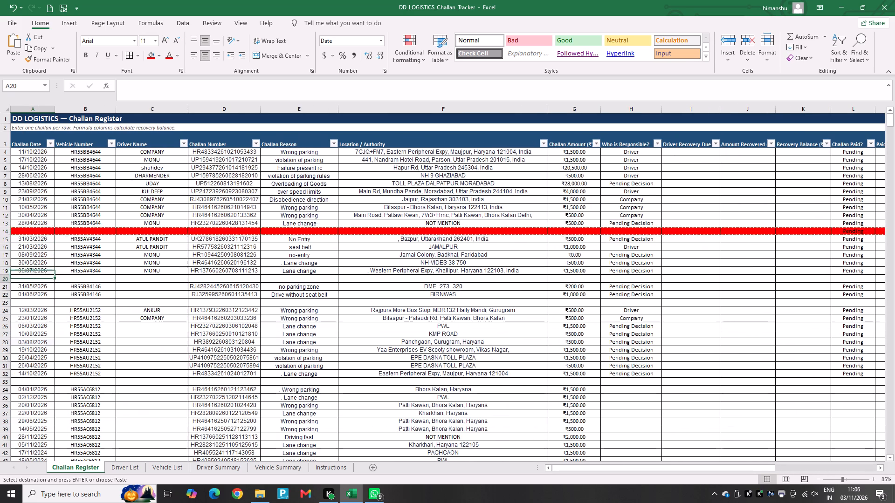
pyautogui.hotkey('ctrl', 'v')
pyautogui.press('Down')
pyautogui.press('Down')
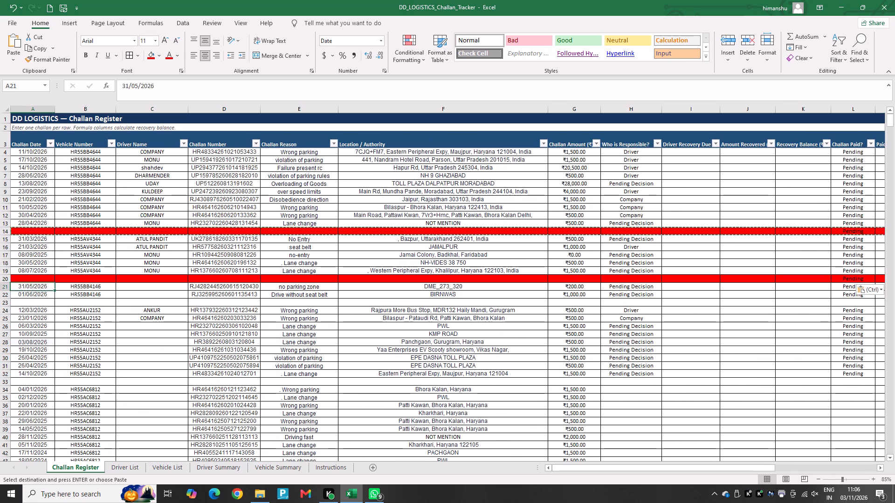
pyautogui.press('Down')
pyautogui.hotkey('ctrl', 'v')
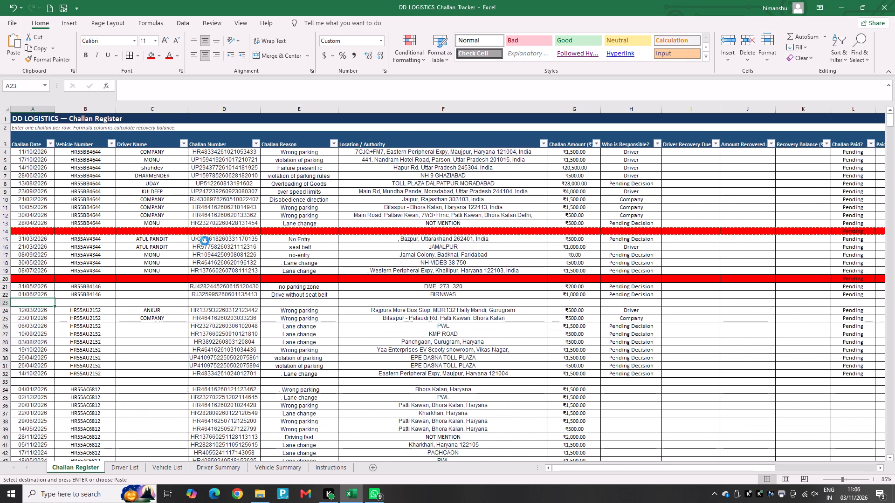
pyautogui.press('Down')
pyautogui.press('Down')
pyautogui.press('Down')
pyautogui.press('Down')
pyautogui.press('Down')
pyautogui.press('Down')
pyautogui.press('Down')
pyautogui.press('Down')
pyautogui.press('Down')
pyautogui.press('Down')
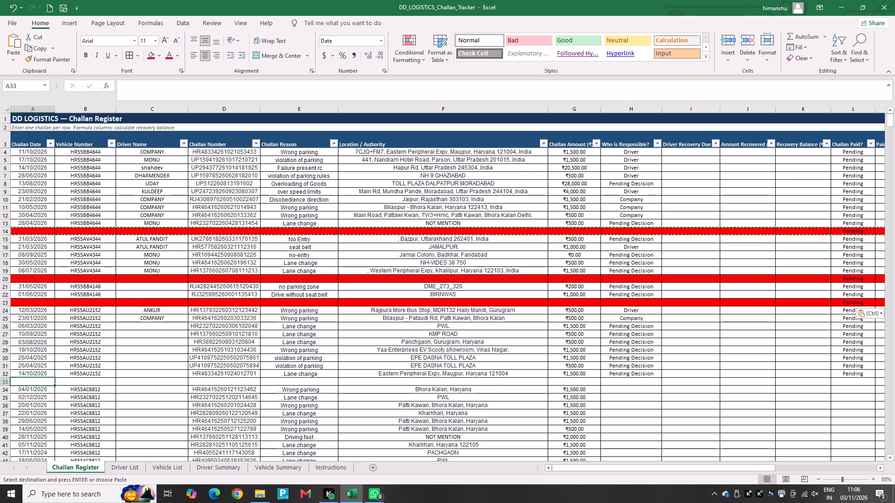
pyautogui.hotkey('ctrl', 'v')
pyautogui.press('Down')
pyautogui.press('Down')
pyautogui.press('Down')
pyautogui.press('Down')
pyautogui.press('Down')
pyautogui.press('Down')
pyautogui.press('Down')
pyautogui.press('Down')
pyautogui.press('Down')
pyautogui.press('Down')
pyautogui.press('Down')
pyautogui.press('Down')
pyautogui.press('Down')
pyautogui.press('Down')
pyautogui.press('Down')
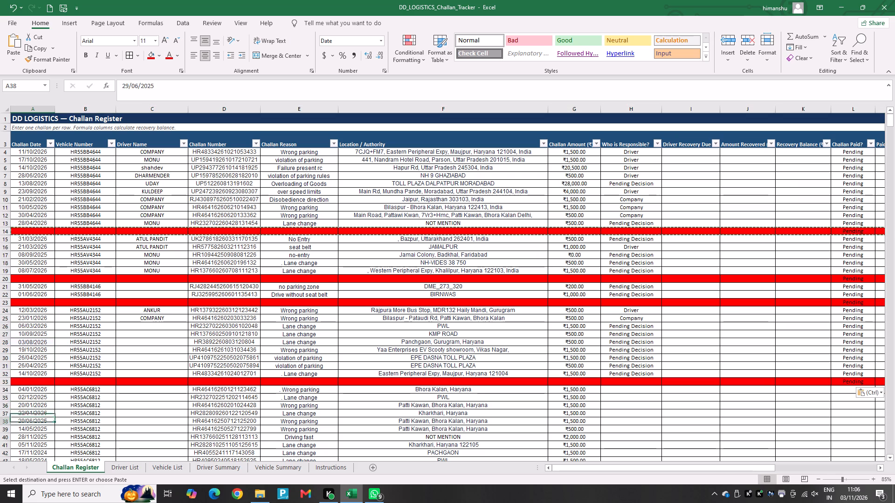
pyautogui.press('Down')
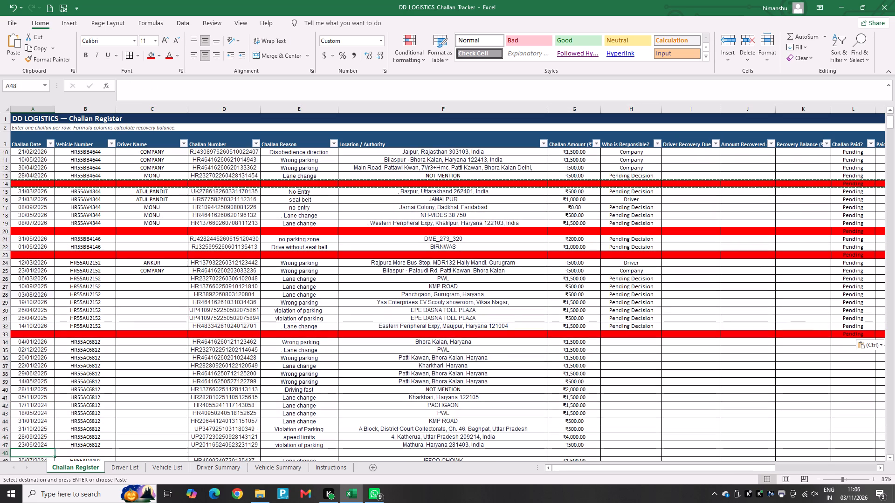
pyautogui.hotkey('ctrl', 'v')
pyautogui.press('Down')
pyautogui.press('Down')
pyautogui.press('Down')
pyautogui.press('Down')
pyautogui.press('Down')
pyautogui.press('Down')
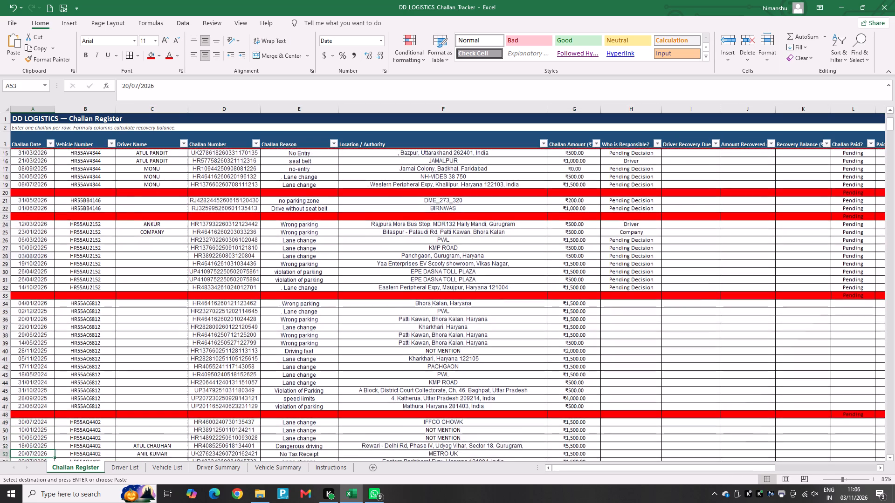
pyautogui.press('Down')
pyautogui.press('Down')
pyautogui.press('Up')
pyautogui.hotkey('ctrl', 'v')
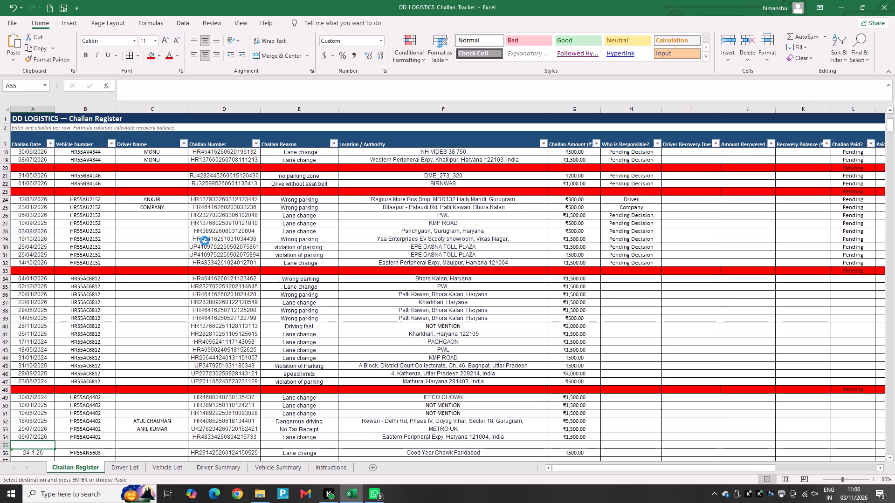
pyautogui.press('Down')
pyautogui.press('Down')
pyautogui.press('Down')
pyautogui.press('Down')
pyautogui.press('Down')
pyautogui.press('Up')
pyautogui.press('Up')
pyautogui.press('Up')
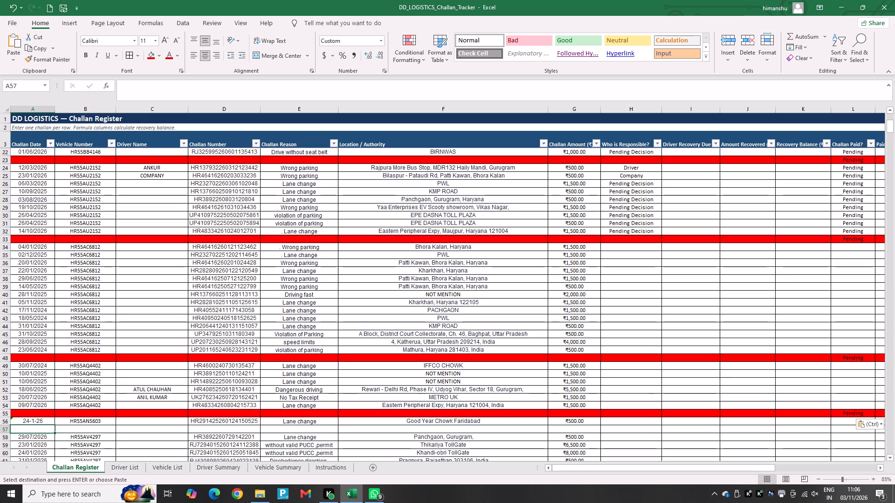
pyautogui.hotkey('ctrl', 'v')
pyautogui.press('Down')
pyautogui.press('Down')
pyautogui.press('Down')
pyautogui.press('Down')
pyautogui.press('Down')
pyautogui.press('Down')
pyautogui.press('Down')
pyautogui.press('Down')
pyautogui.press('Down')
pyautogui.press('Down')
pyautogui.press('Down')
pyautogui.press('Down')
pyautogui.press('Down')
pyautogui.press('Down')
pyautogui.press('Down')
pyautogui.press('Down')
pyautogui.press('Down')
pyautogui.press('Down')
pyautogui.press('Down')
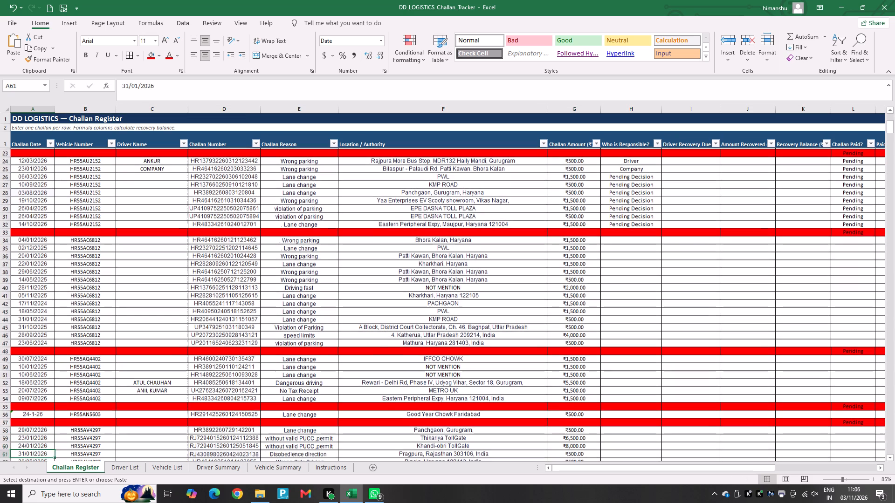
pyautogui.press('Up')
pyautogui.press('Up')
pyautogui.press('Up')
pyautogui.press('Up')
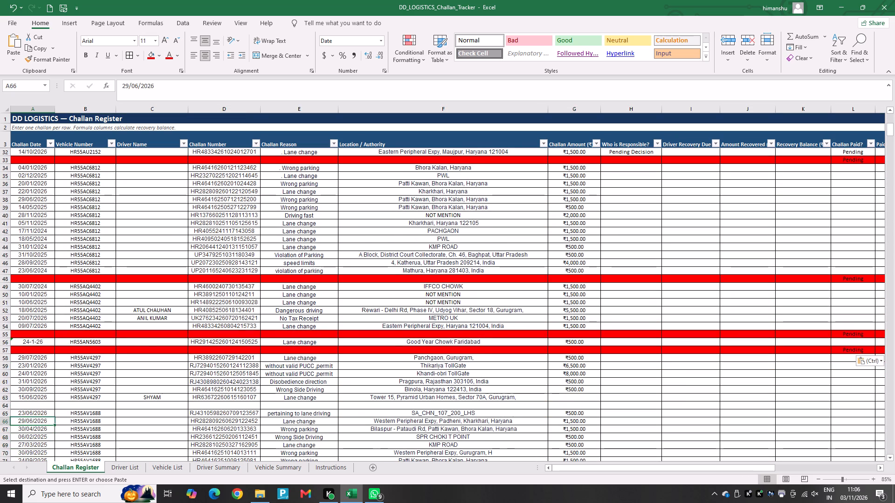
pyautogui.press('Up')
pyautogui.press('Up')
pyautogui.hotkey('ctrl', 'v')
pyautogui.press('Down')
pyautogui.press('Down')
pyautogui.press('Down')
pyautogui.press('Down')
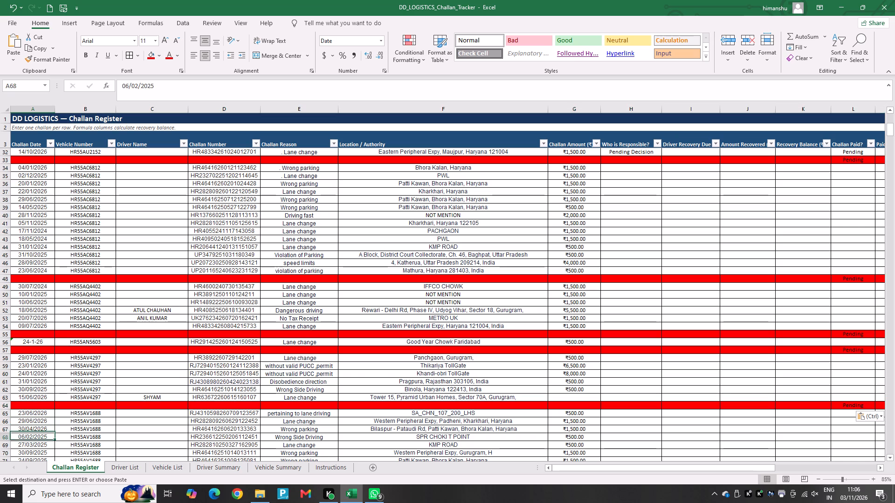
pyautogui.press('Down')
pyautogui.press('Down')
pyautogui.press('Down')
pyautogui.press('Down')
pyautogui.press('Down')
pyautogui.press('Down')
pyautogui.press('Down')
pyautogui.press('Down')
pyautogui.press('Down')
pyautogui.press('Down')
pyautogui.press('Down')
pyautogui.press('Down')
pyautogui.press('Down')
pyautogui.press('Down')
pyautogui.press('Down')
pyautogui.press('Down')
pyautogui.press('Down')
pyautogui.press('Down')
pyautogui.press('Down')
pyautogui.press('Down')
pyautogui.press('Up')
pyautogui.press('Up')
pyautogui.press('Up')
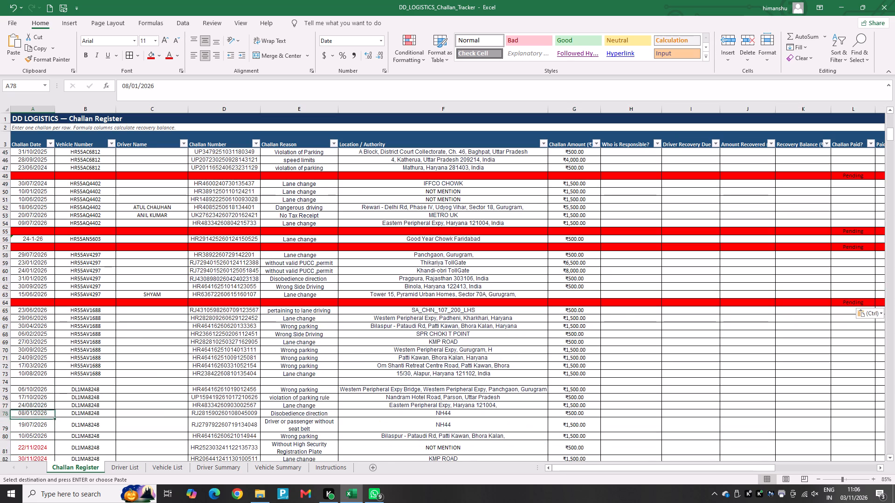
pyautogui.press('Up')
pyautogui.press('Up')
pyautogui.press('Up')
pyautogui.press('Up')
pyautogui.hotkey('ctrl', 'v')
pyautogui.press('Down')
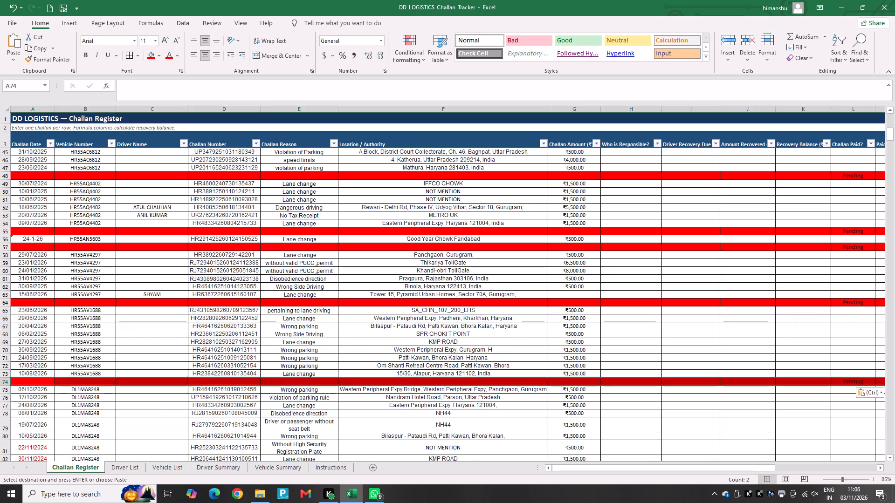
pyautogui.press('Down')
pyautogui.press('Down')
pyautogui.press('Down')
pyautogui.press('Down')
pyautogui.press('Down')
pyautogui.press('Down')
pyautogui.press('Down')
pyautogui.press('Down')
pyautogui.press('Down')
pyautogui.press('Down')
pyautogui.press('Down')
pyautogui.press('Down')
pyautogui.press('Down')
pyautogui.press('Down')
pyautogui.press('Down')
pyautogui.press('Down')
pyautogui.press('Down')
pyautogui.press('Down')
pyautogui.press('Down')
pyautogui.press('Down')
pyautogui.press('Down')
pyautogui.press('Down')
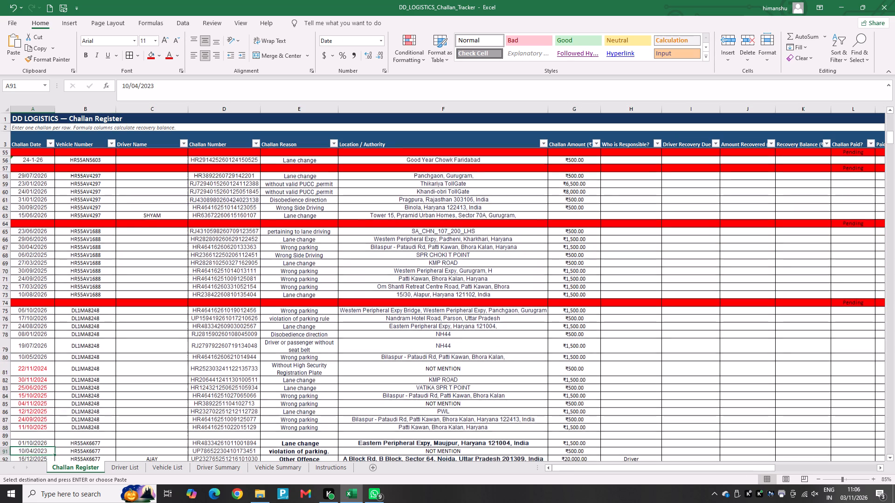
pyautogui.press('Up')
pyautogui.press('Up')
pyautogui.hotkey('ctrl', 'v')
pyautogui.press('Down')
pyautogui.press('Down')
pyautogui.press('Down')
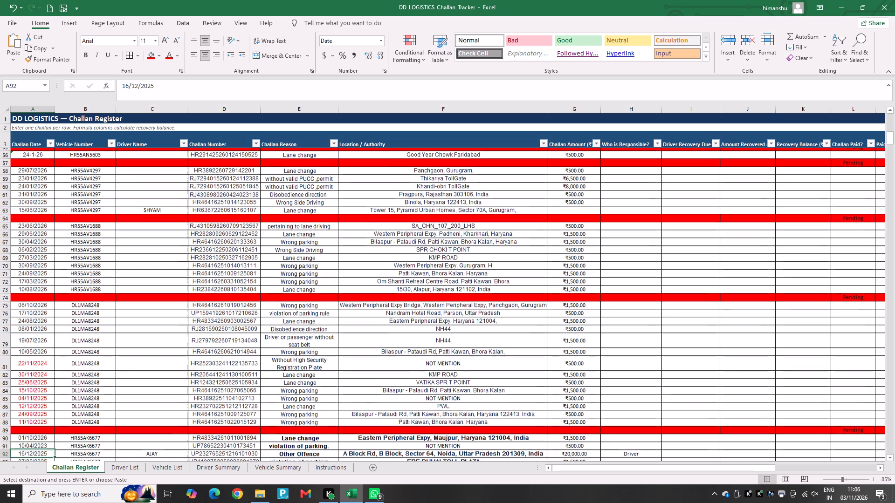
pyautogui.press('Down')
pyautogui.press('Down')
pyautogui.press('Down')
pyautogui.press('Down')
pyautogui.press('Down')
pyautogui.press('Down')
pyautogui.press('Down')
pyautogui.press('Down')
pyautogui.press('Down')
pyautogui.press('Down')
pyautogui.press('Down')
pyautogui.press('Down')
pyautogui.press('Down')
pyautogui.press('Down')
pyautogui.press('Down')
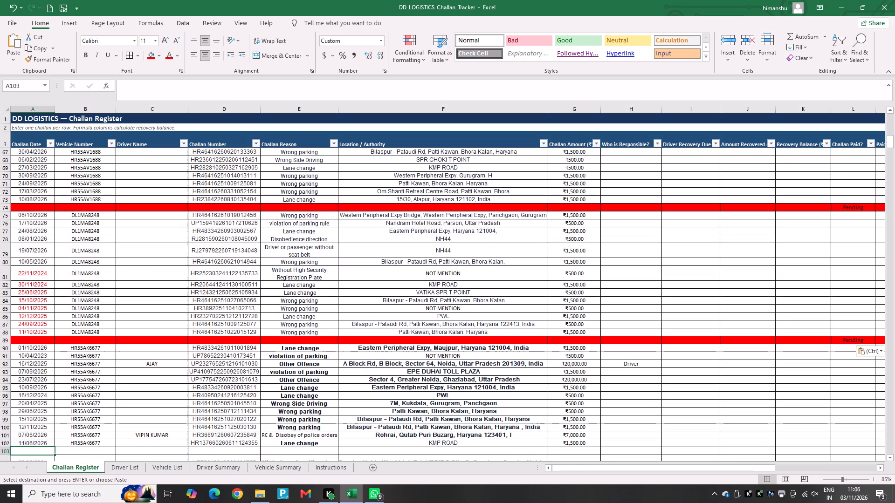
pyautogui.hotkey('ctrl', 'v')
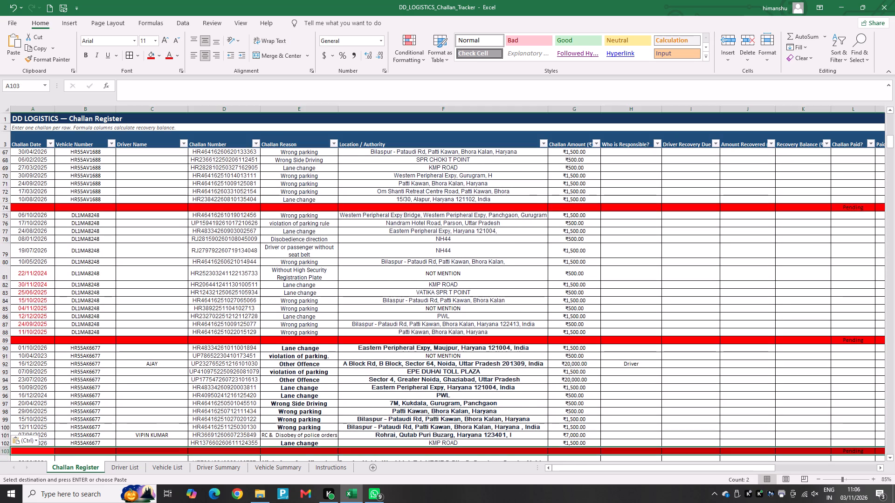
pyautogui.press('Down')
pyautogui.press('Down')
pyautogui.press('Down')
pyautogui.press('Down')
pyautogui.press('Down')
pyautogui.press('Down')
pyautogui.press('Down')
pyautogui.press('Down')
pyautogui.press('Down')
pyautogui.press('Down')
pyautogui.press('Down')
pyautogui.press('Down')
pyautogui.press('Down')
pyautogui.press('Down')
pyautogui.press('Down')
pyautogui.press('Down')
pyautogui.press('Down')
pyautogui.press('Down')
pyautogui.press('Down')
pyautogui.press('Down')
pyautogui.press('Down')
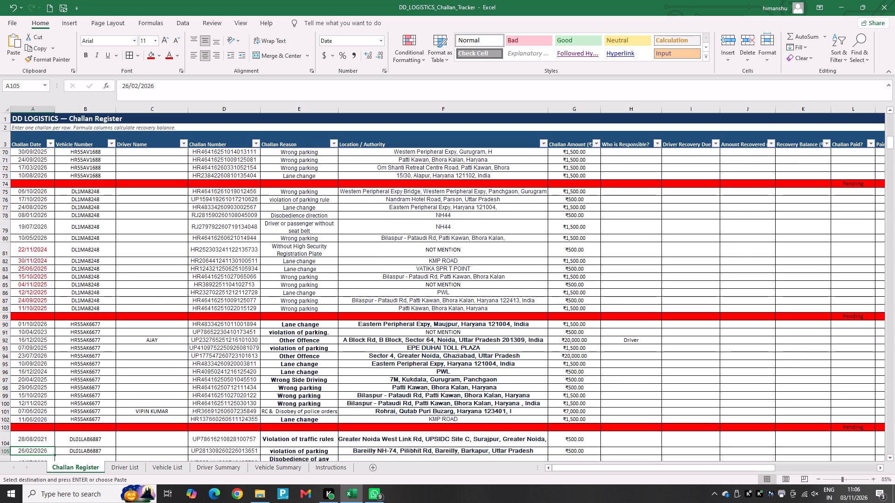
pyautogui.press('Up')
pyautogui.press('Up')
pyautogui.press('Up')
pyautogui.press('Up')
pyautogui.press('Up')
pyautogui.press('Up')
pyautogui.press('Up')
pyautogui.press('Up')
pyautogui.press('Up')
pyautogui.press('Up')
pyautogui.press('Up')
pyautogui.press('Up')
pyautogui.press('Up')
pyautogui.press('Up')
pyautogui.press('Up')
pyautogui.press('Up')
pyautogui.press('Up')
pyautogui.press('Up')
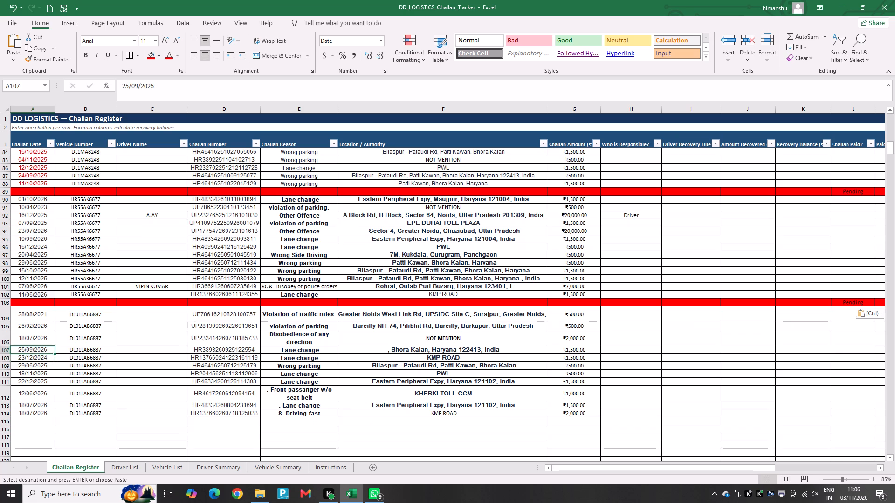
pyautogui.press('Up')
pyautogui.press('Up')
pyautogui.press('Up')
pyautogui.press('Up')
pyautogui.press('Up')
pyautogui.press('Up')
pyautogui.press('Up')
pyautogui.press('Up')
pyautogui.press('Up')
pyautogui.press('Up')
pyautogui.press('Up')
pyautogui.press('Up')
pyautogui.press('Up')
pyautogui.press('Up')
pyautogui.press('Up')
pyautogui.press('Up')
pyautogui.press('Up')
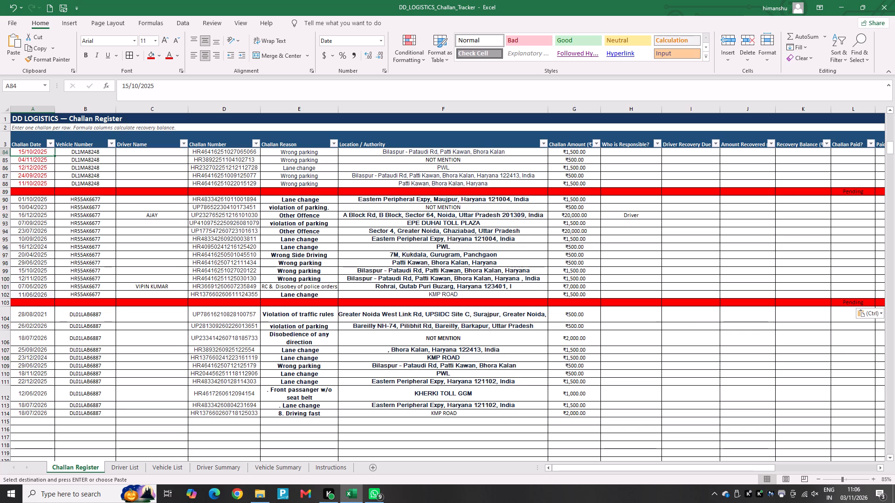
pyautogui.press('Up')
pyautogui.press('Up')
pyautogui.press('Up')
pyautogui.press('Up')
pyautogui.press('Up')
pyautogui.press('Up')
pyautogui.press('Down')
pyautogui.press('Down')
pyautogui.press('Down')
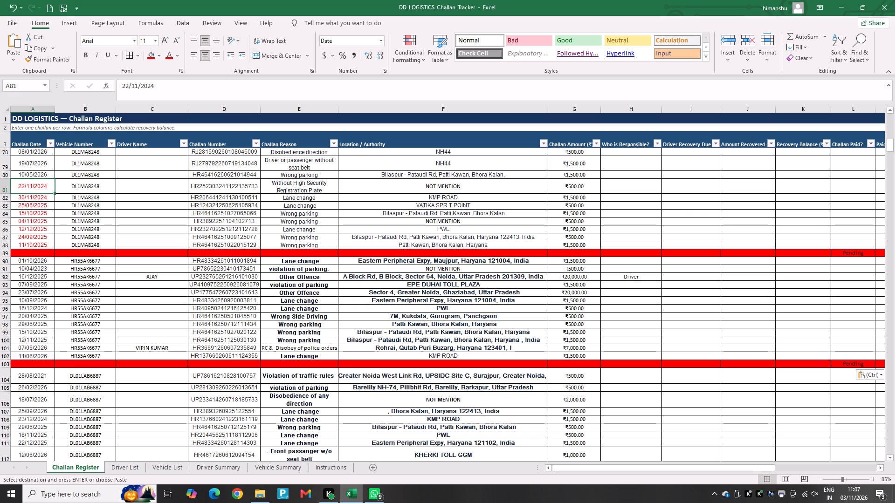
pyautogui.click(55, 243)
pyautogui.click(44, 245)
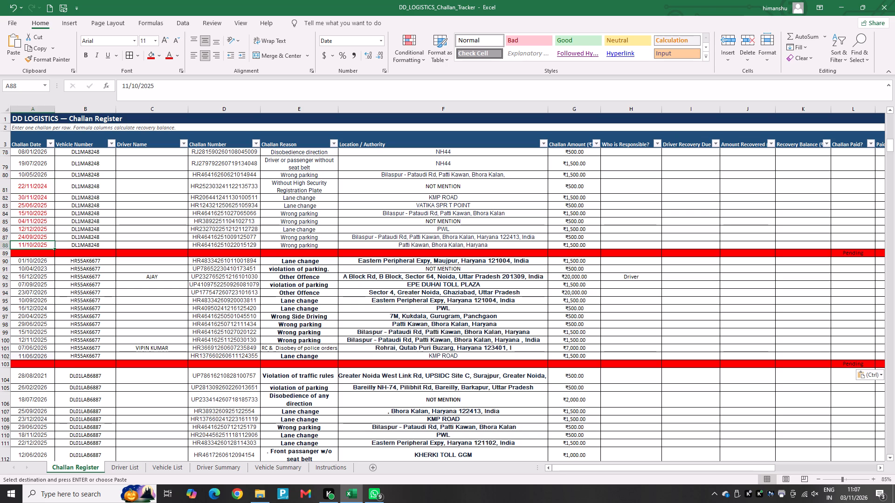
pyautogui.click(25, 189)
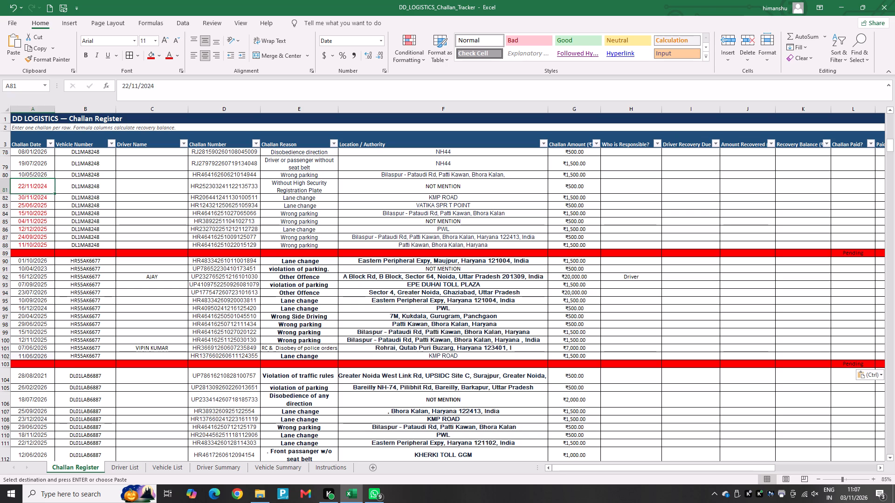
pyautogui.hotkey('shift', 'Down')
pyautogui.hotkey('shift', 'Down')
pyautogui.hotkey('shift', 'Down')
pyautogui.hotkey('shift', 'Down')
pyautogui.hotkey('shift', 'Down')
pyautogui.hotkey('shift', 'Down')
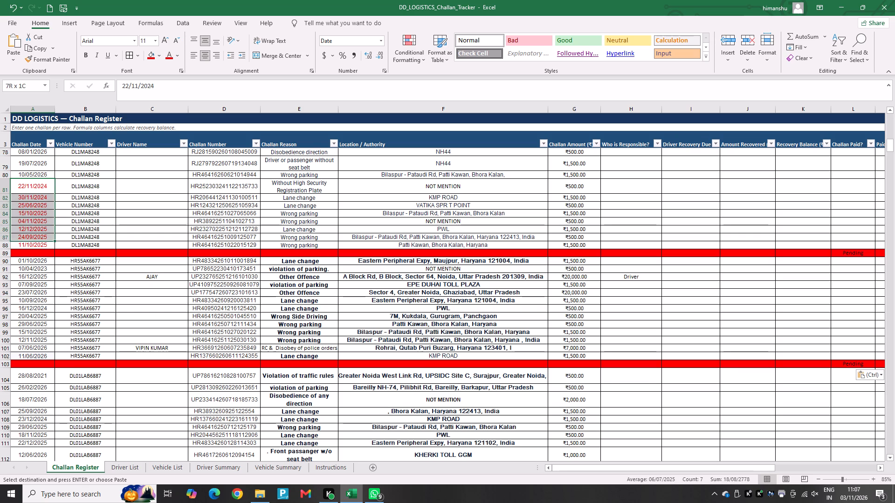
pyautogui.hotkey('shift', 'Down')
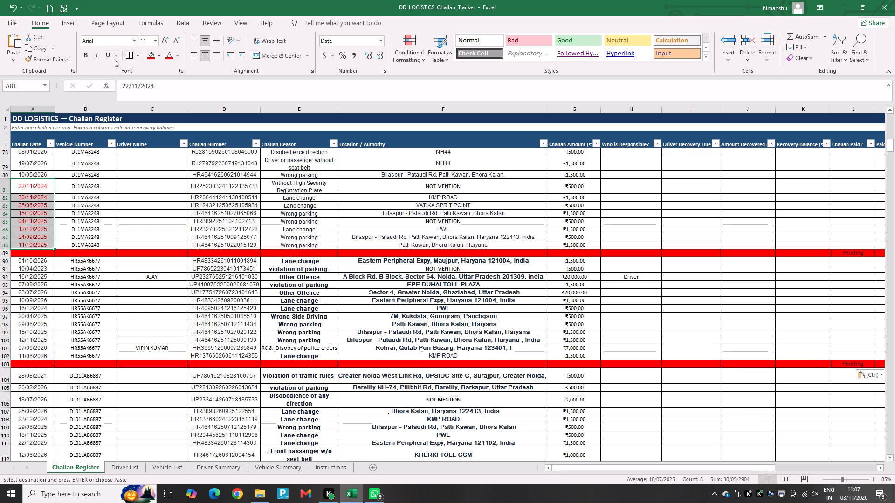
pyautogui.click(176, 52)
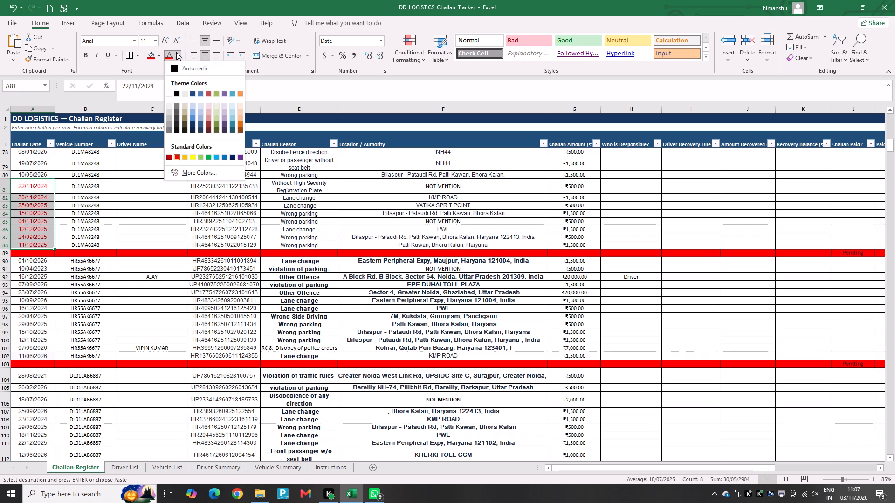
pyautogui.click(178, 94)
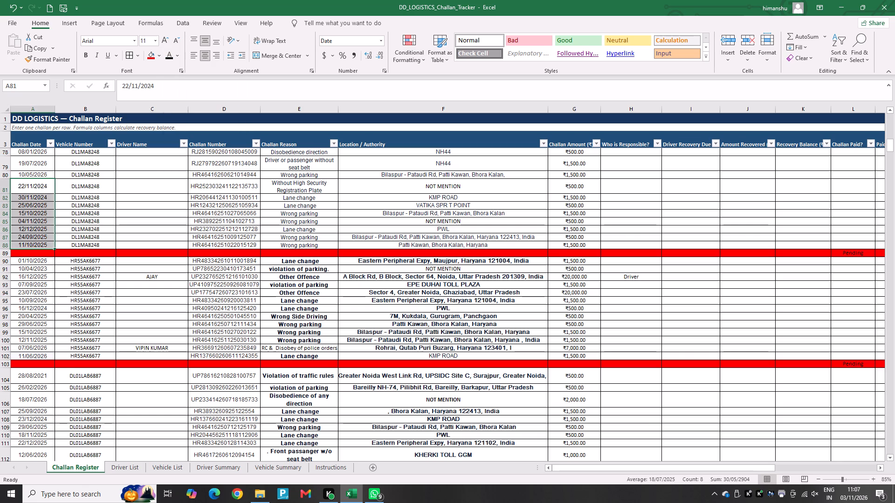
pyautogui.click(93, 211)
pyautogui.scroll(2, 142, 197)
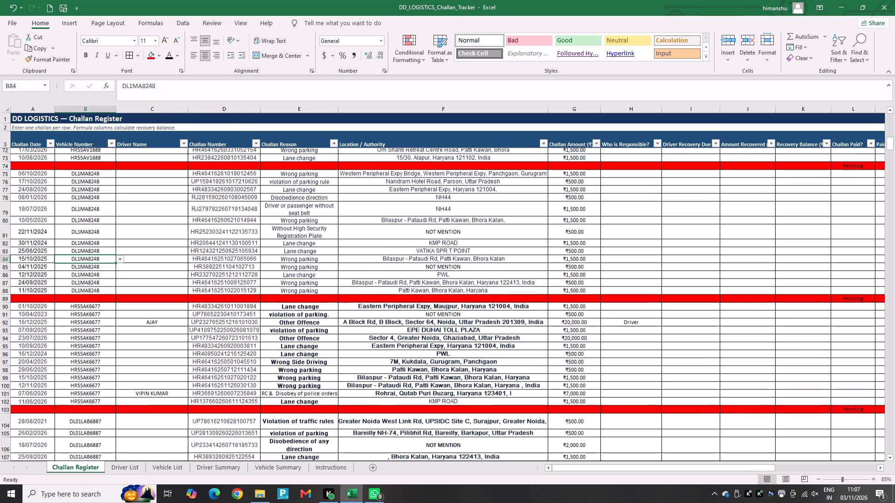
pyautogui.scroll(1, 142, 197)
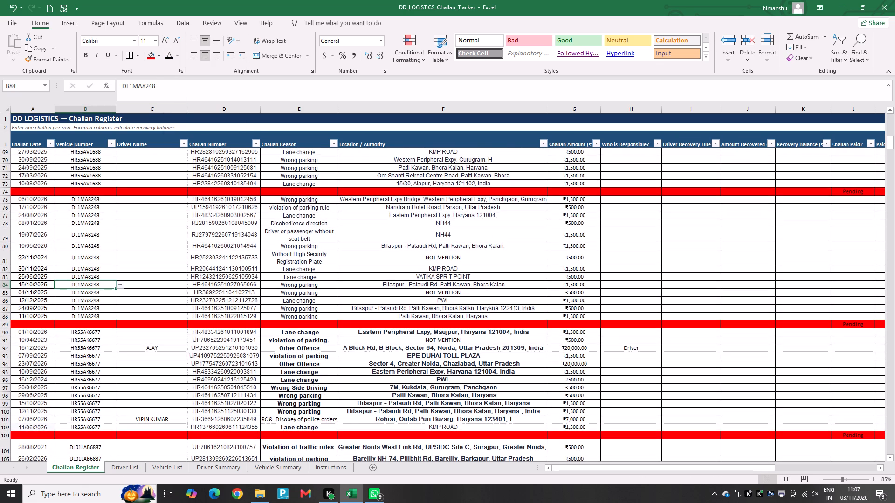
pyautogui.scroll(3, 142, 197)
pyautogui.scroll(-7, 142, 197)
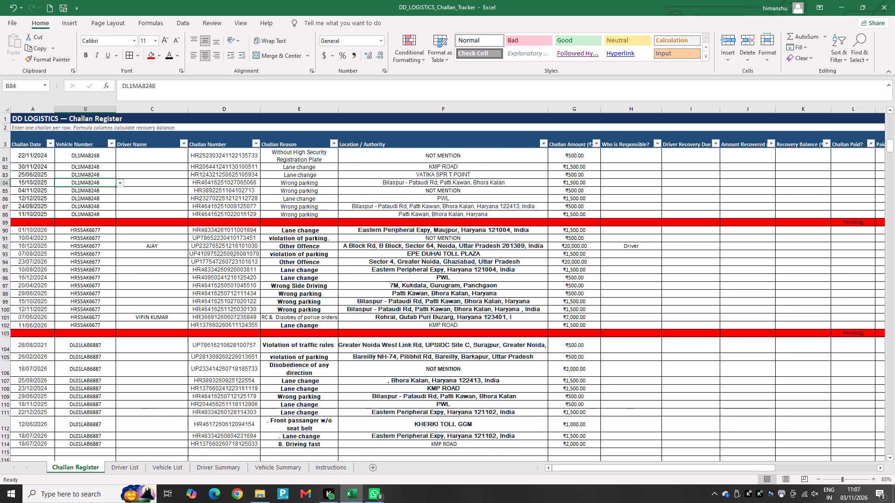
pyautogui.scroll(-7, 142, 197)
pyautogui.scroll(14, 148, 226)
pyautogui.scroll(6, 147, 173)
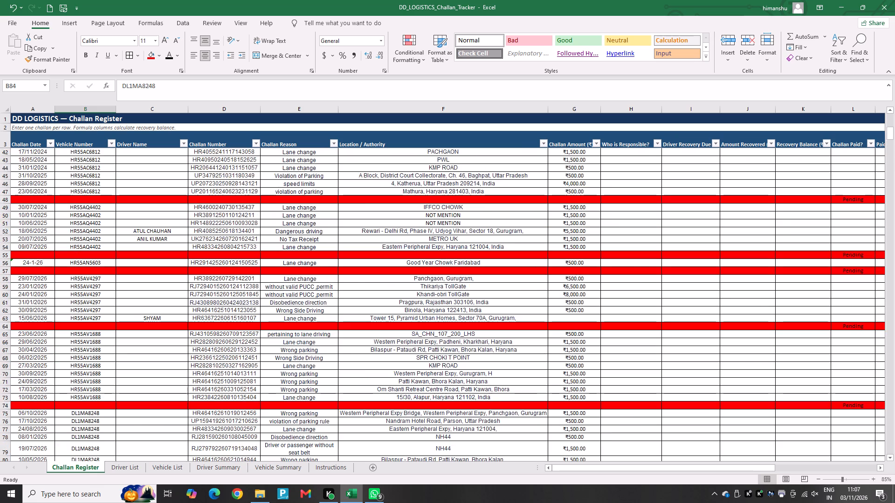
pyautogui.scroll(15, 153, 160)
pyautogui.scroll(7, 153, 224)
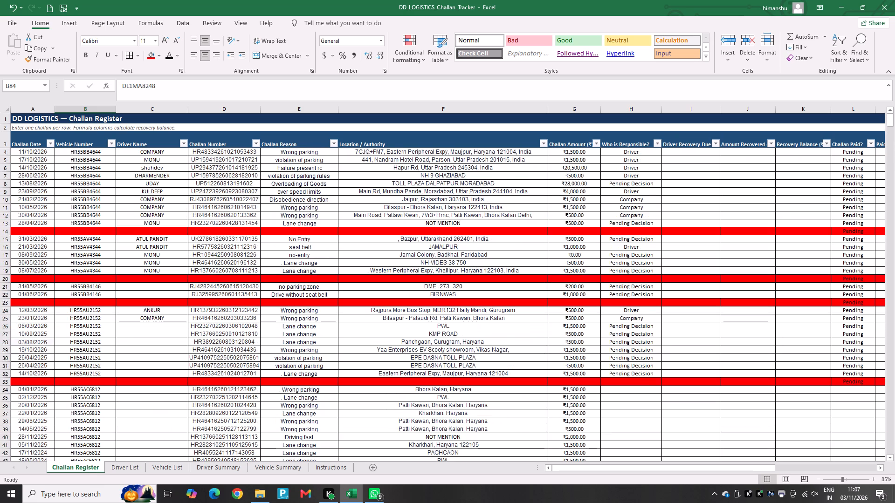
# Save the challan tracker workbook.
pyautogui.hotkey('ctrl', 's')
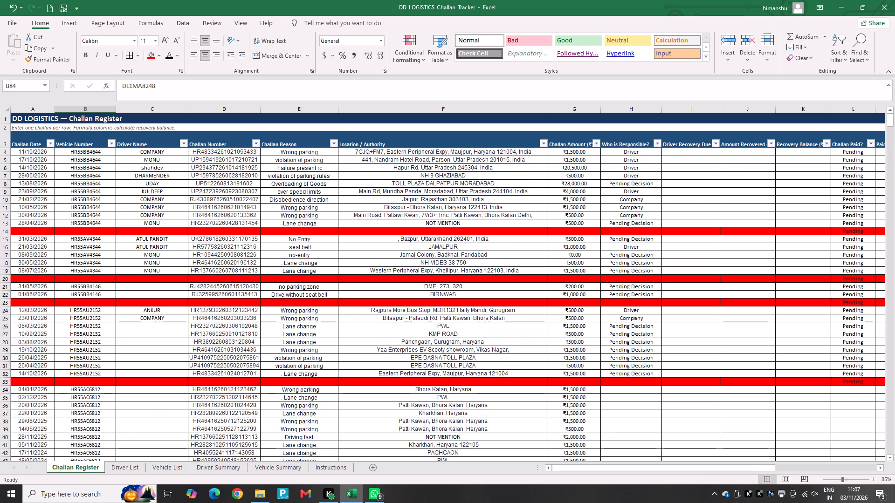
# Add all borders to blank cells A16:E20 below the last driver in the Driver Summary sheet.
pyautogui.click(131, 466)
pyautogui.click(159, 465)
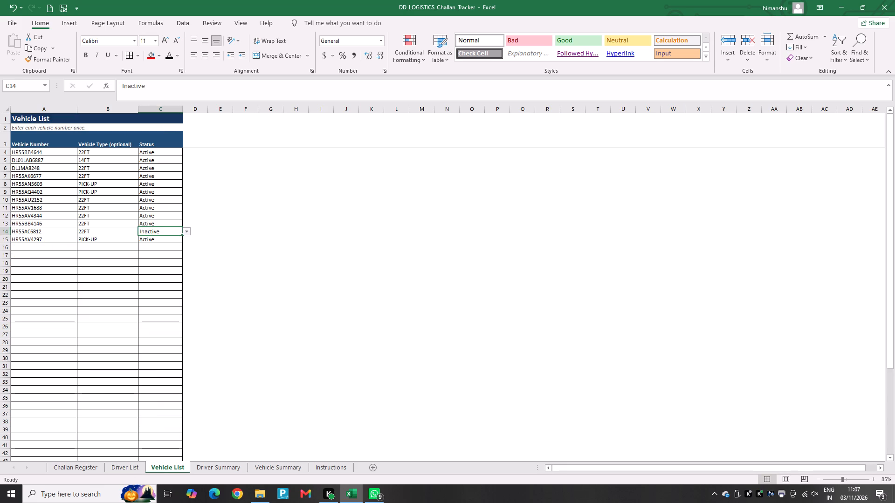
pyautogui.click(233, 466)
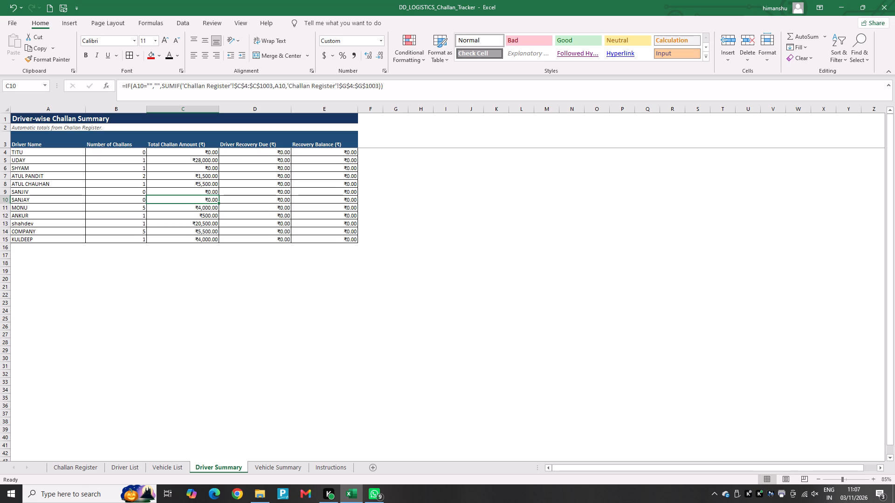
pyautogui.click(34, 246)
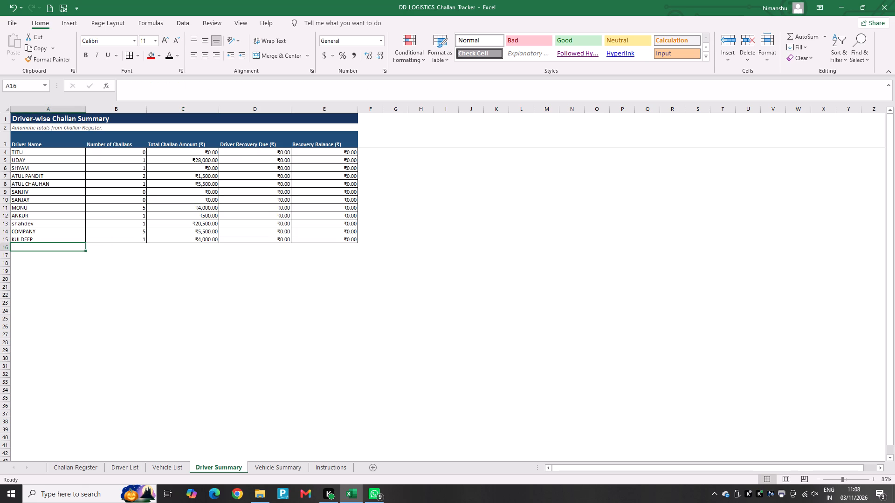
pyautogui.hotkey('shift', 'Down')
pyautogui.hotkey('shift', 'Down')
pyautogui.hotkey('shift', 'Down')
pyautogui.hotkey('shift', 'Down')
pyautogui.hotkey('shift', 'Right')
pyautogui.hotkey('shift', 'Right')
pyautogui.hotkey('shift', 'Right')
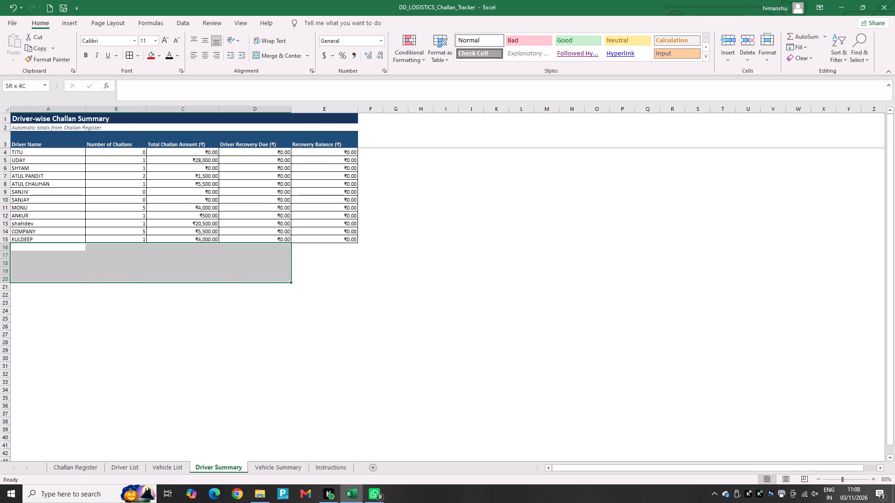
pyautogui.hotkey('shift', 'Right')
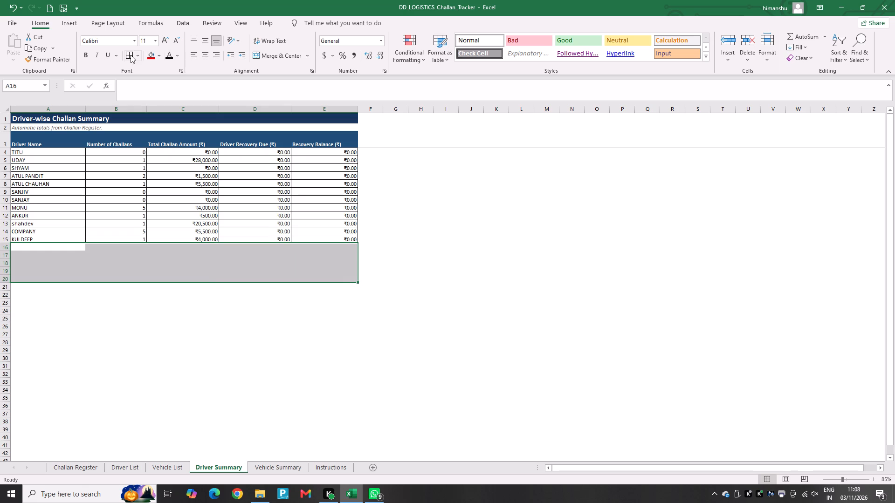
pyautogui.click(131, 55)
pyautogui.click(37, 270)
pyautogui.click(45, 244)
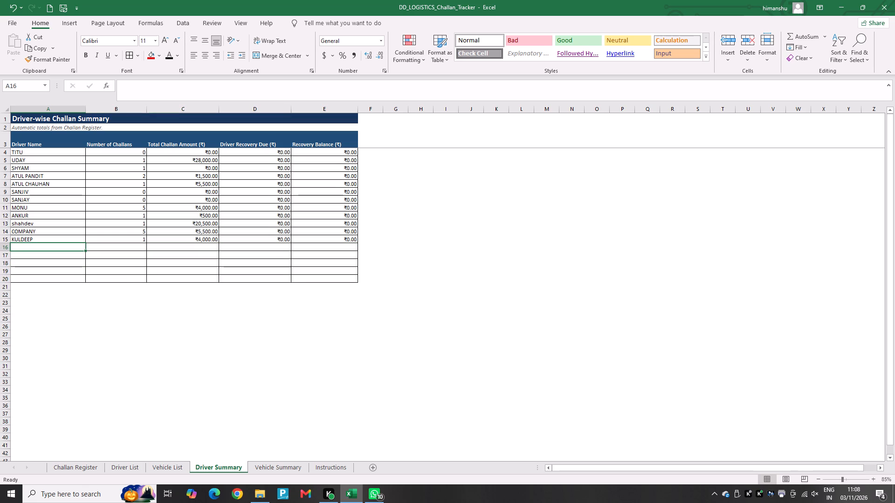
# Fill the driver name formula from A15 down to A20 in the Driver Summary sheet.
pyautogui.click(162, 468)
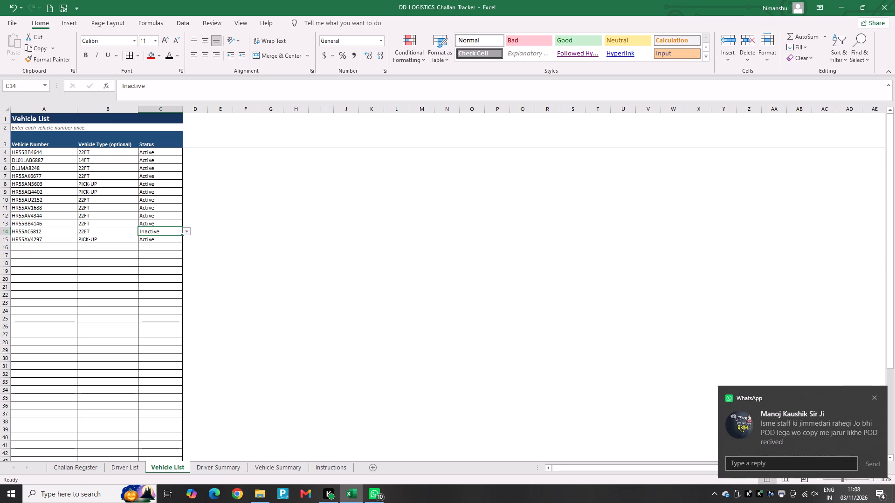
pyautogui.click(230, 466)
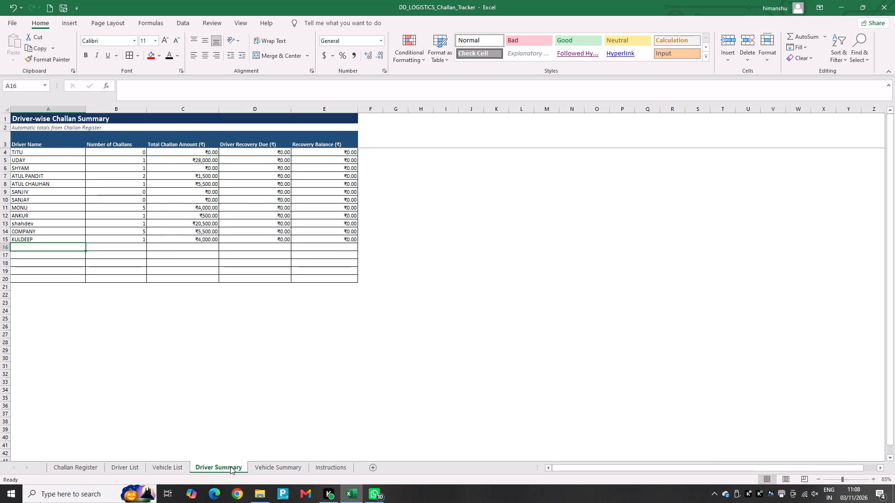
pyautogui.click(130, 238)
pyautogui.click(72, 256)
pyautogui.tripleClick(65, 253)
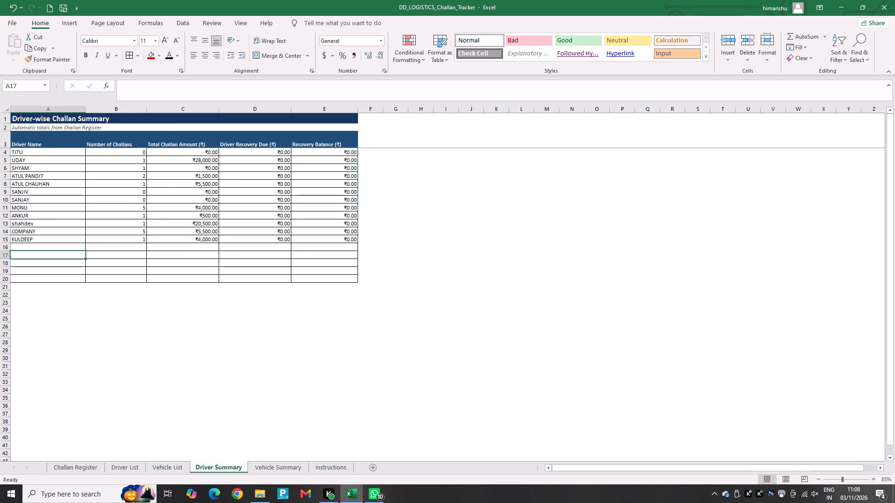
pyautogui.click(77, 239)
pyautogui.click(70, 248)
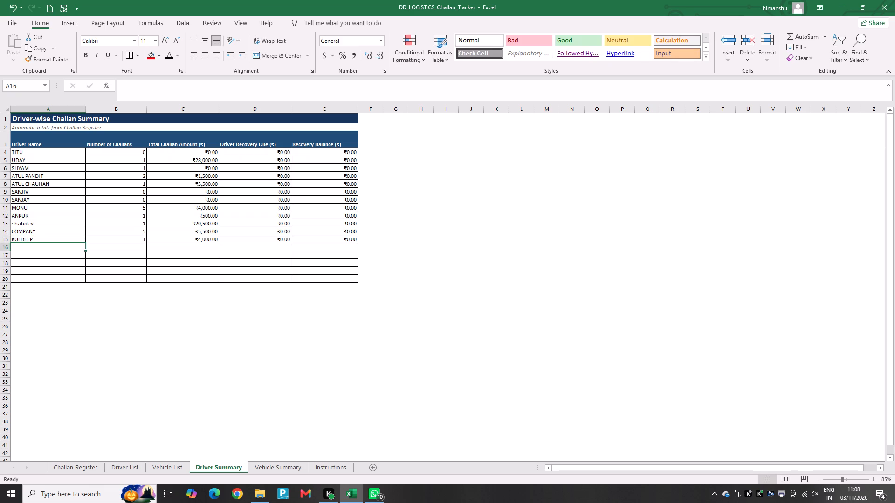
pyautogui.click(65, 239)
pyautogui.click(62, 266)
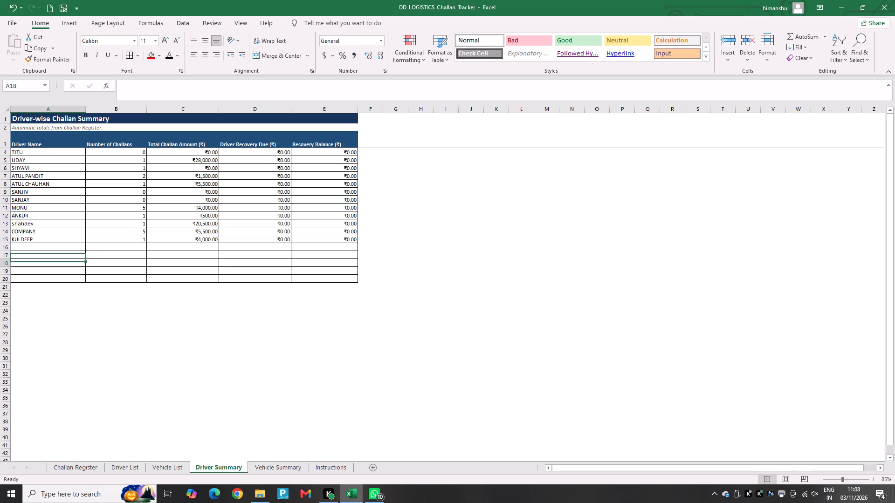
pyautogui.click(68, 240)
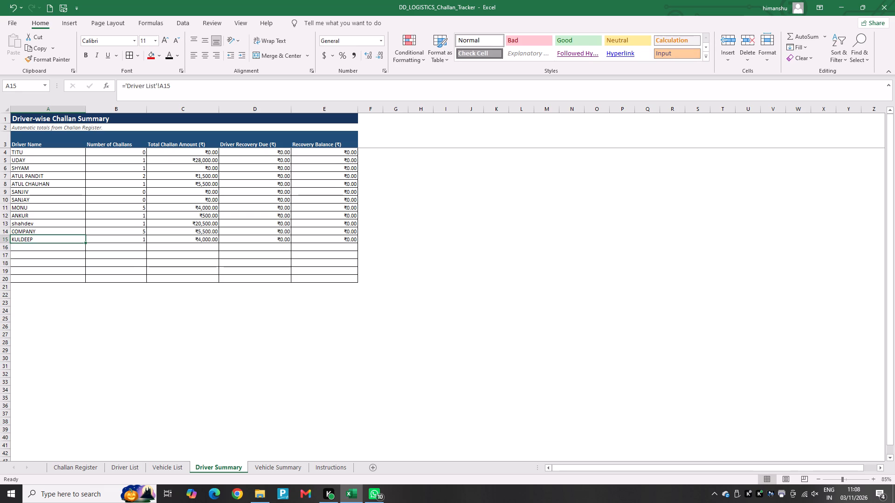
pyautogui.moveTo(85, 243); pyautogui.dragTo(87, 283)
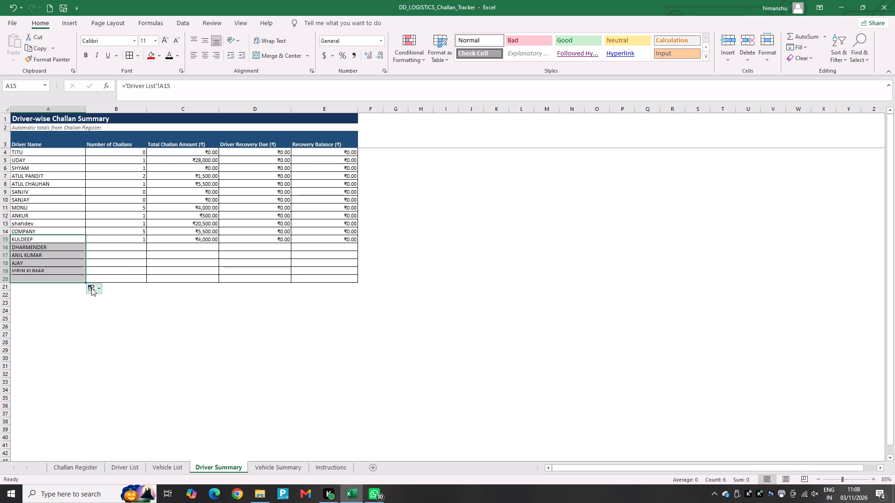
pyautogui.click(92, 289)
pyautogui.click(54, 302)
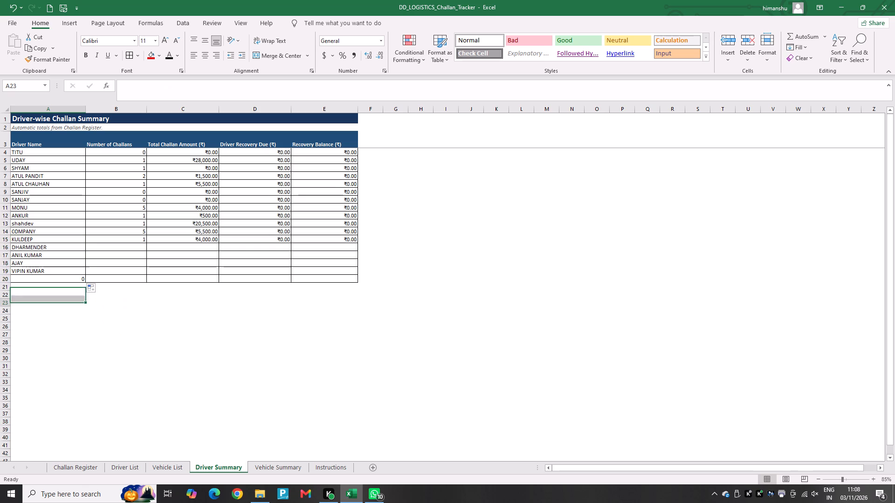
# Extend the Number of Challans cell B15 down to B19, filling formatting only.
pyautogui.click(106, 252)
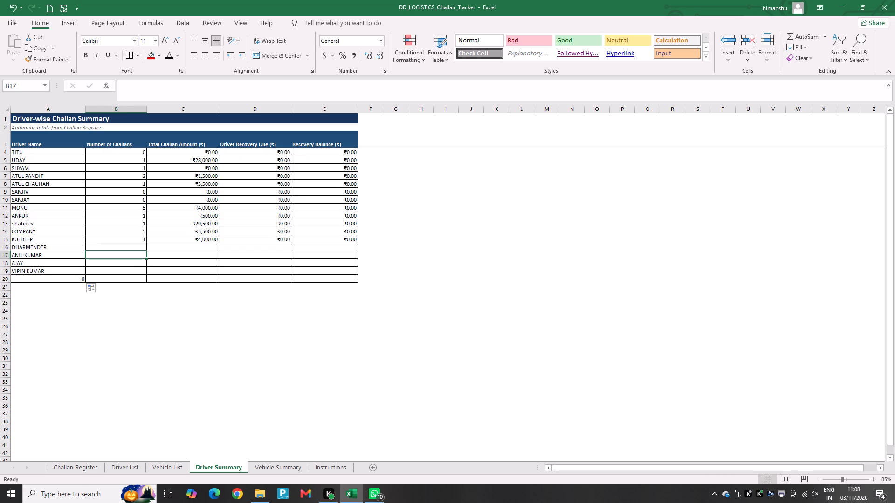
pyautogui.click(138, 238)
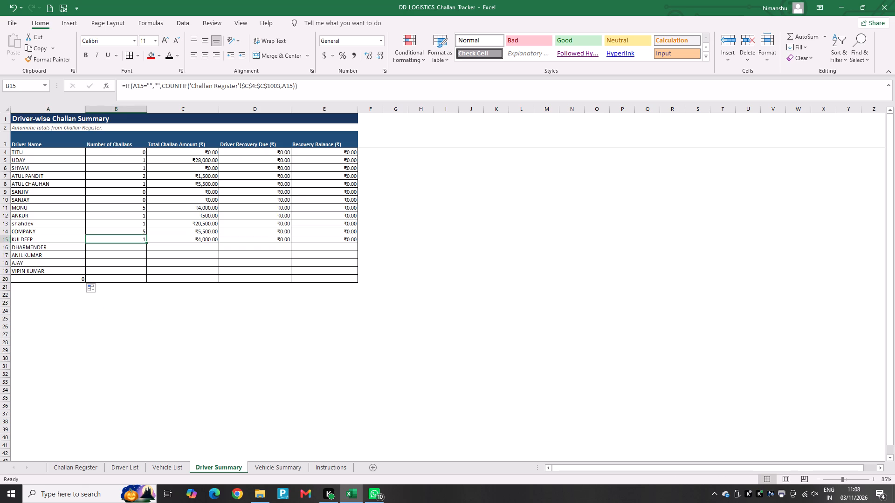
pyautogui.moveTo(147, 242); pyautogui.dragTo(142, 271)
pyautogui.click(151, 278)
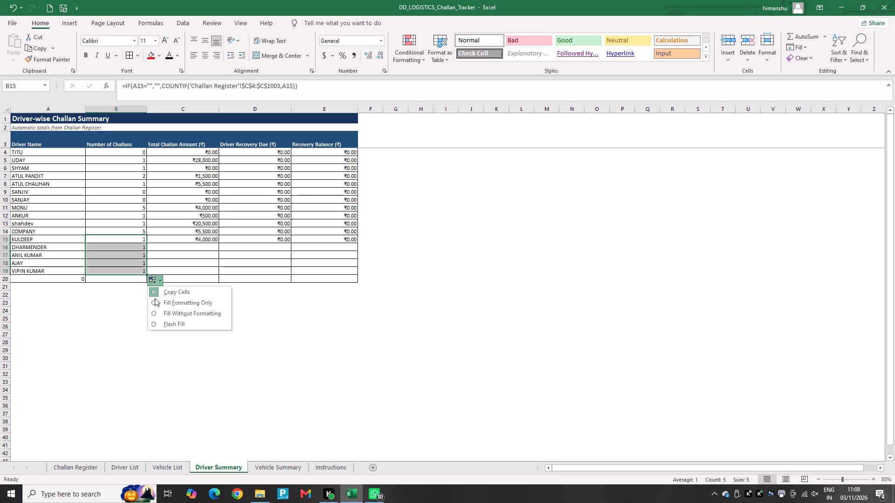
pyautogui.click(155, 298)
# Fill the Total Challan Amount formula from C15 down to C19.
pyautogui.click(214, 238)
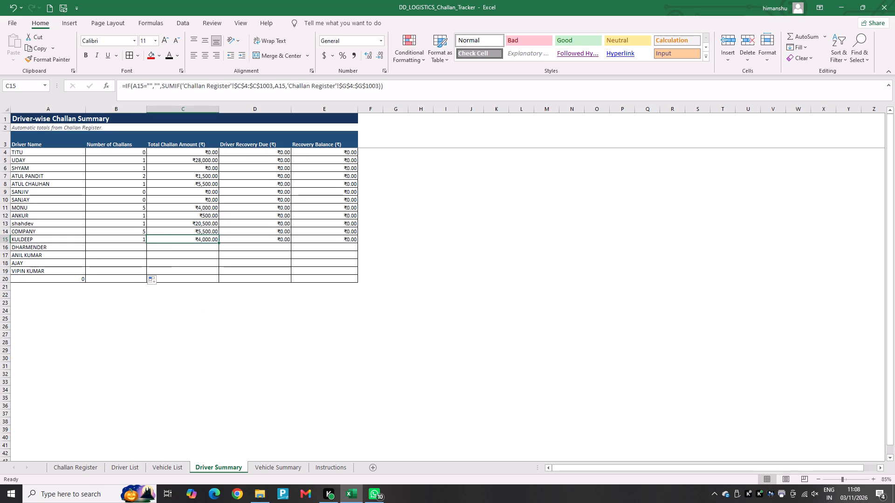
pyautogui.moveTo(219, 242); pyautogui.dragTo(215, 274)
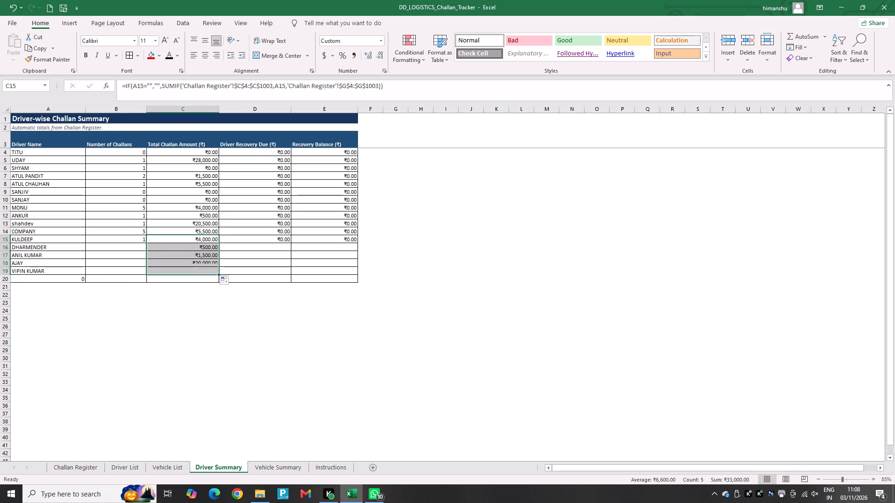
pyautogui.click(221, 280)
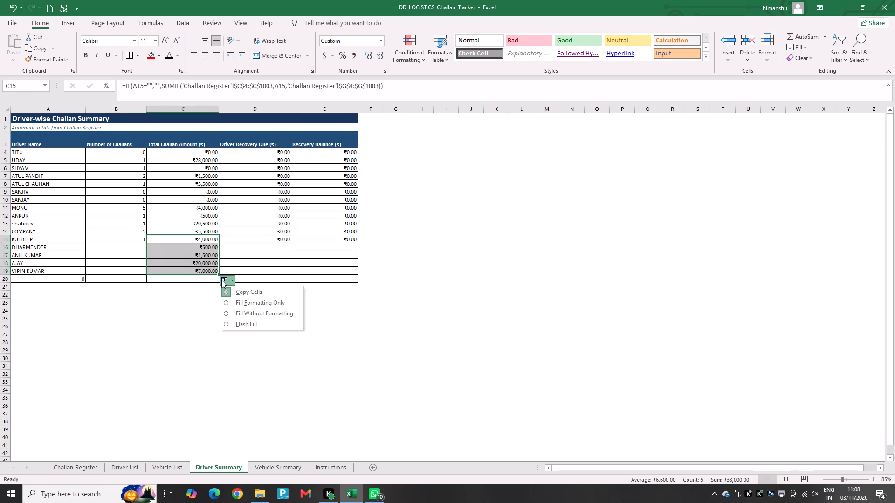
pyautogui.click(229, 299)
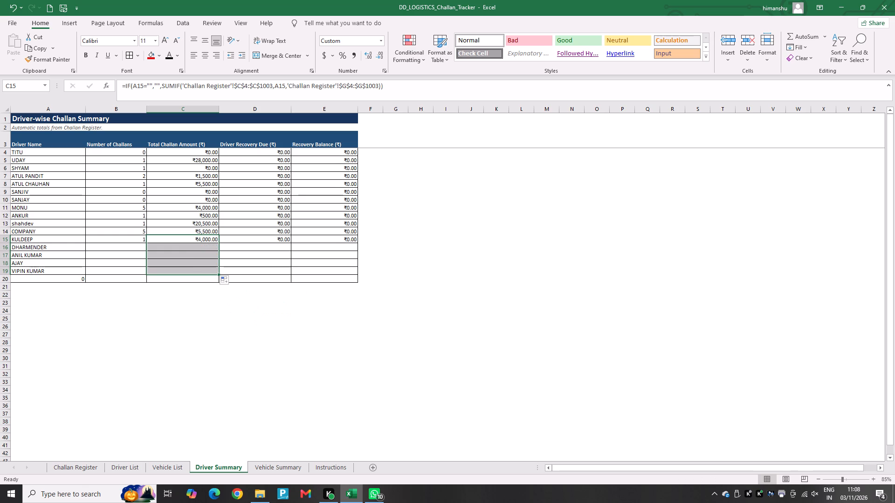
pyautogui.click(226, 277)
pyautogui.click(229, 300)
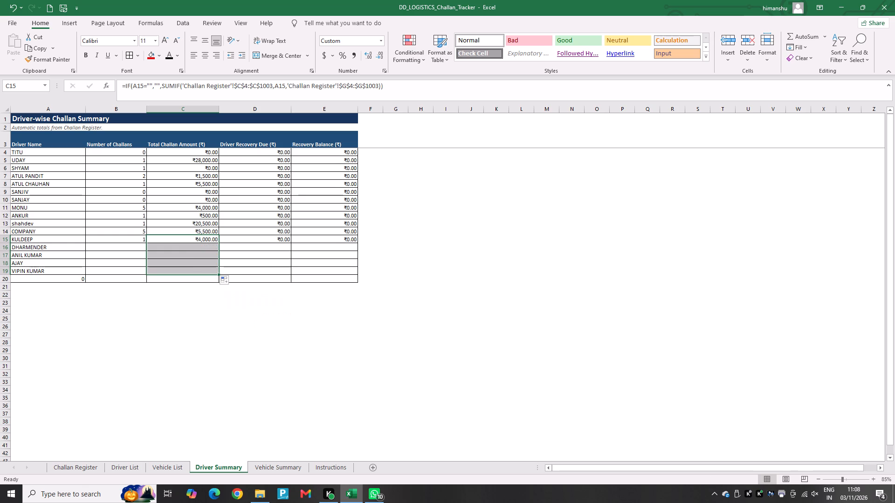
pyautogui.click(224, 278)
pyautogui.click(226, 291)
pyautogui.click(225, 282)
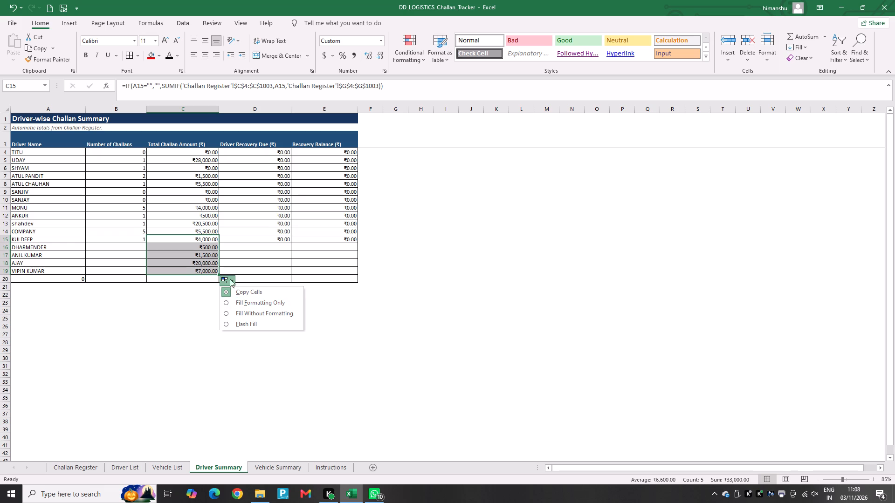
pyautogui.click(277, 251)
# Fill the Number of Challans formula from B14 down to B19 in the Driver Summary sheet.
pyautogui.click(135, 238)
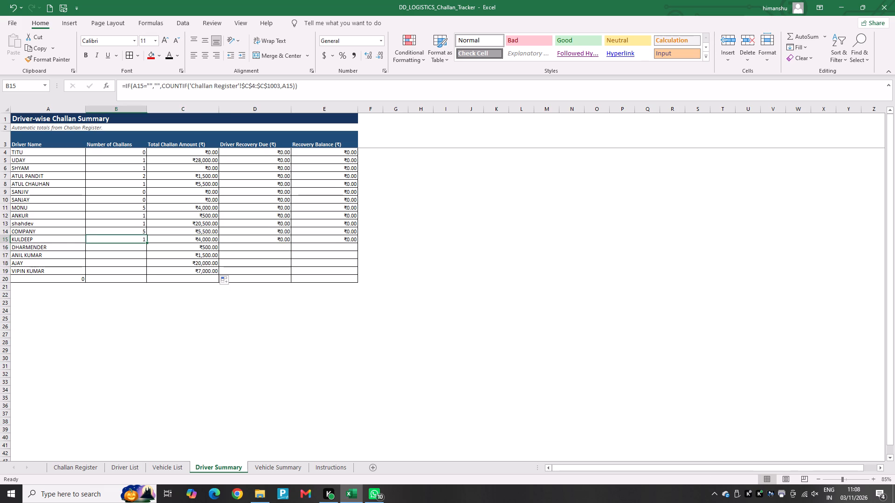
pyautogui.click(147, 242)
pyautogui.click(146, 229)
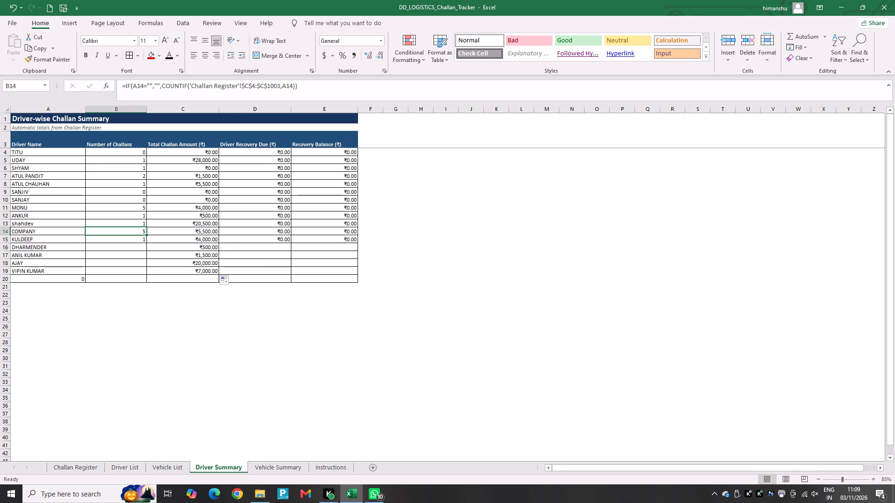
pyautogui.moveTo(146, 233); pyautogui.dragTo(146, 274)
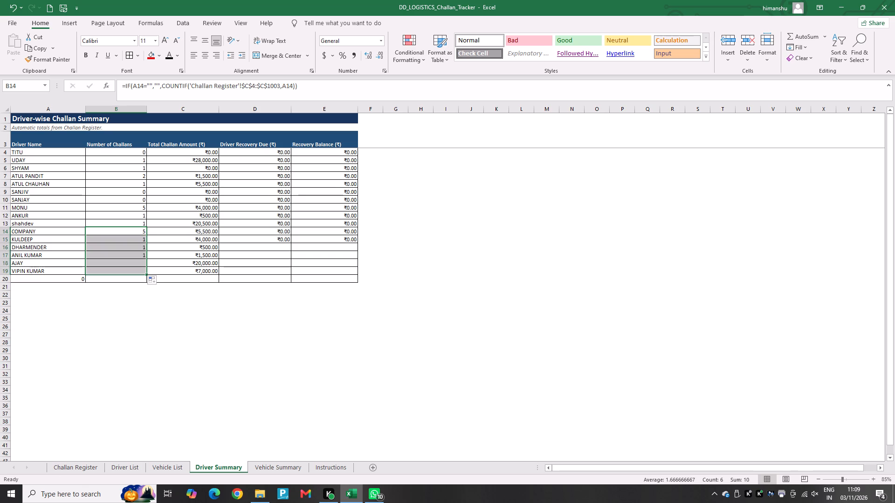
# Fill the Driver Recovery Due formula from D15 down to D19.
pyautogui.click(284, 239)
pyautogui.click(289, 242)
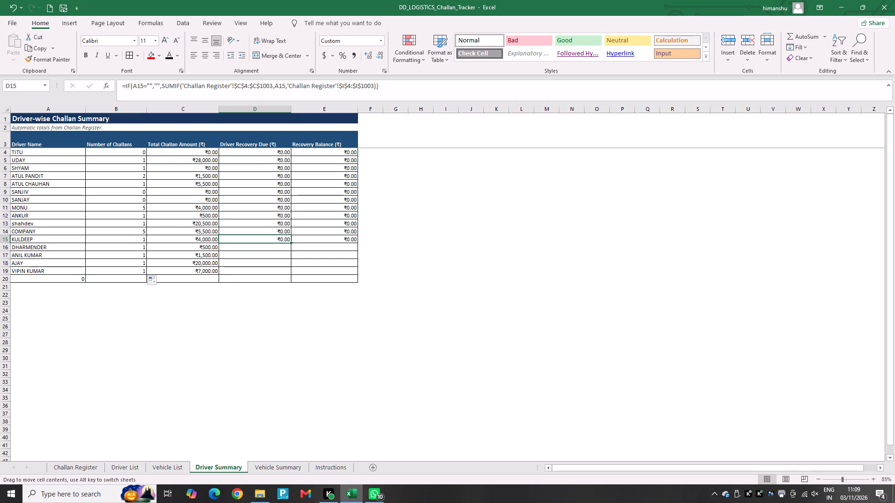
pyautogui.moveTo(290, 243); pyautogui.dragTo(294, 270)
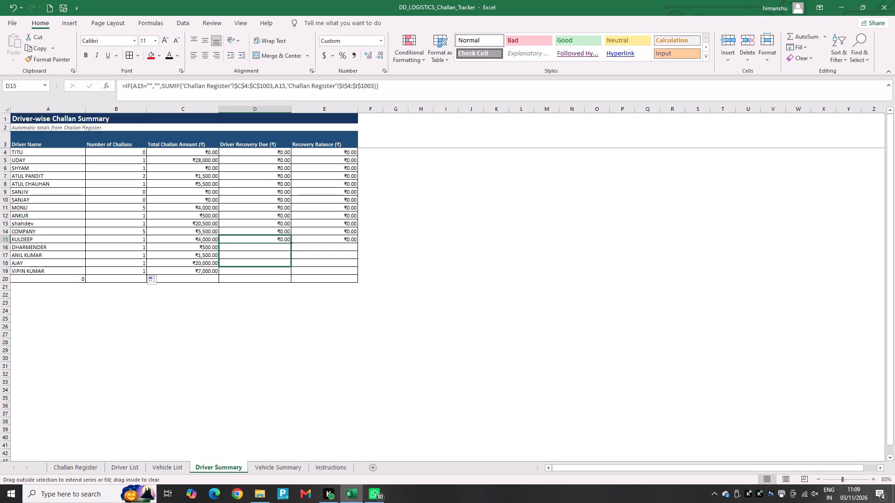
pyautogui.moveTo(294, 270); pyautogui.dragTo(295, 274)
# Fill the Recovery Balance formula from E15 down to E19.
pyautogui.click(346, 241)
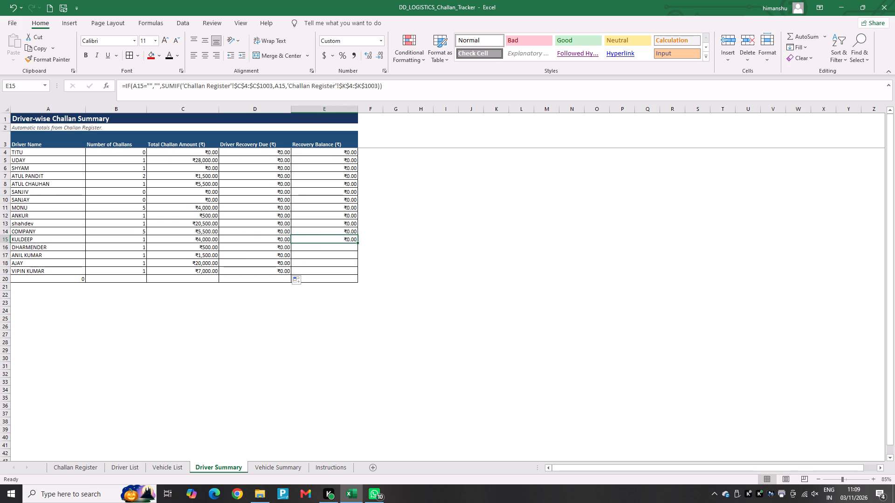
pyautogui.moveTo(358, 243); pyautogui.dragTo(358, 273)
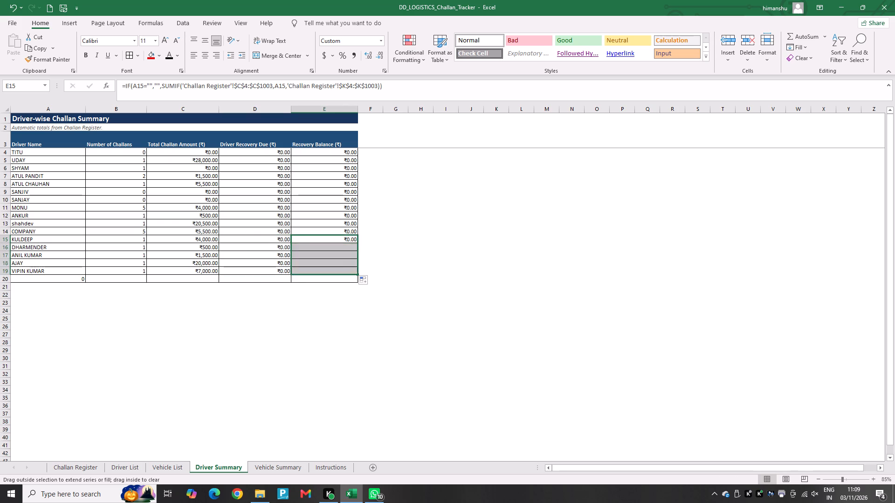
pyautogui.click(209, 260)
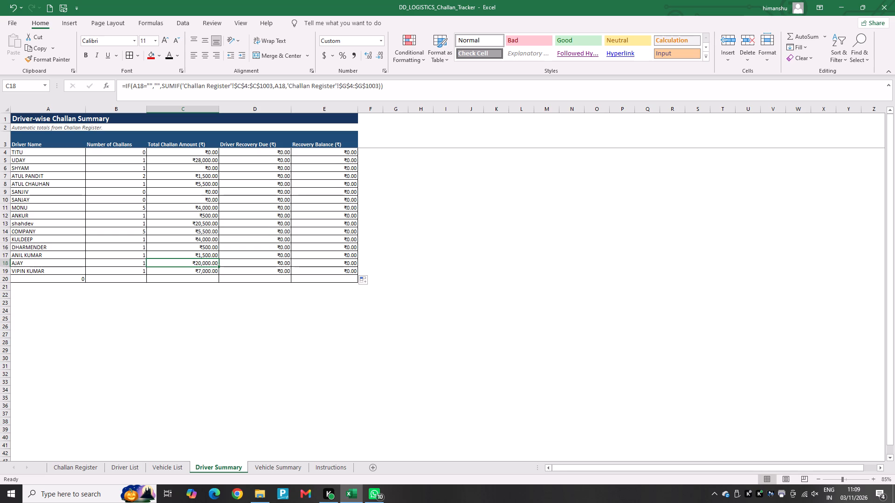
# In the Vehicle Summary sheet, sum the Total Challan Amount range C4:C16 in cell C17.
pyautogui.click(278, 466)
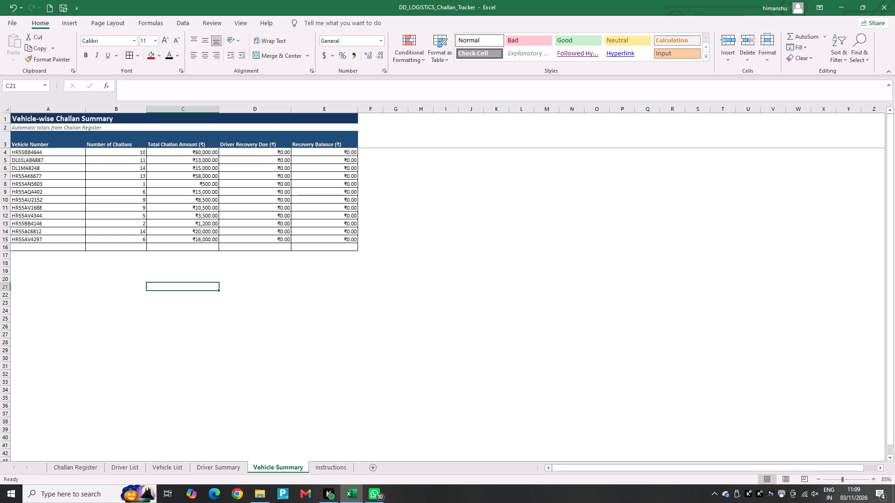
pyautogui.click(212, 249)
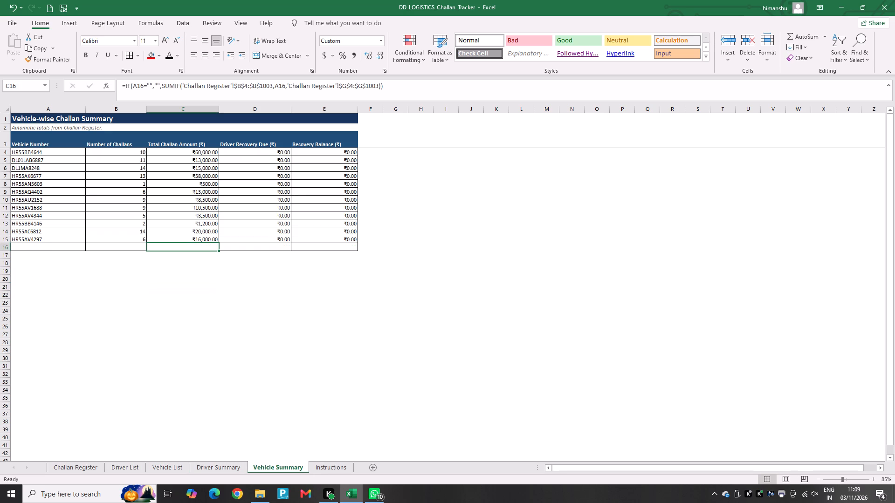
pyautogui.click(201, 256)
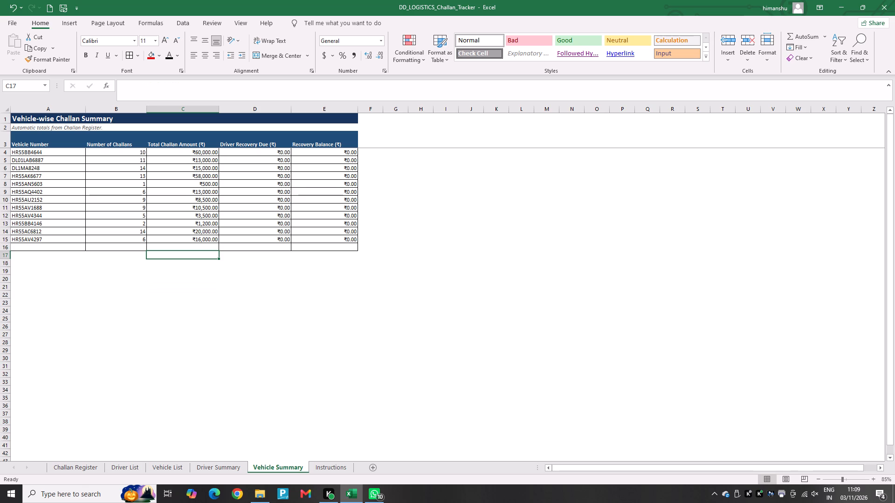
pyautogui.hotkey('alt', '=')
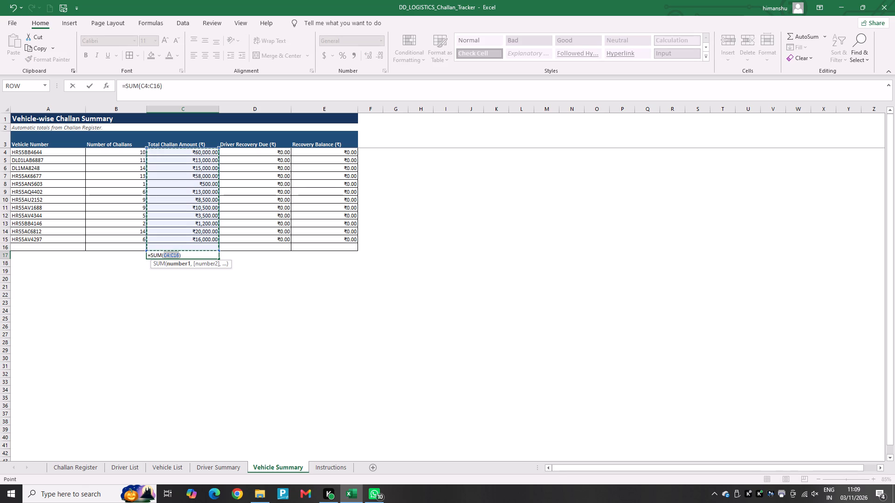
pyautogui.press('Return')
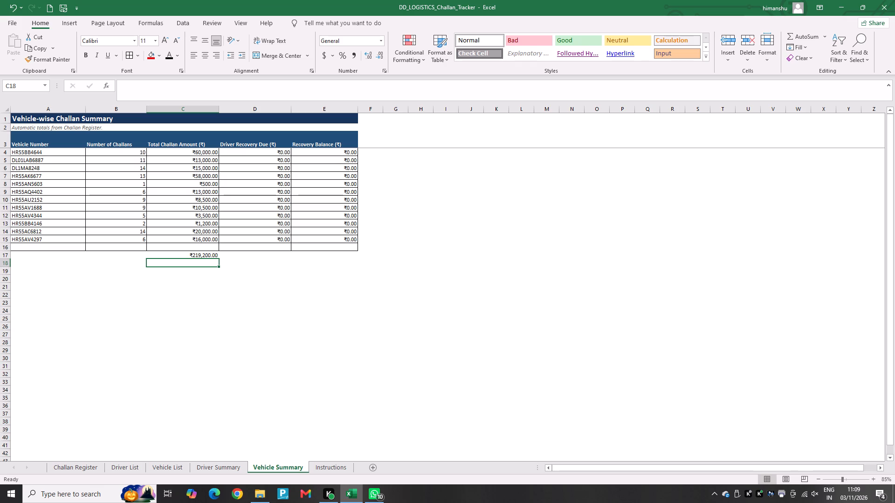
# Enter the label TOTAL AMOUNT in cell B17 beside the summed amount.
pyautogui.click(111, 261)
pyautogui.click(147, 255)
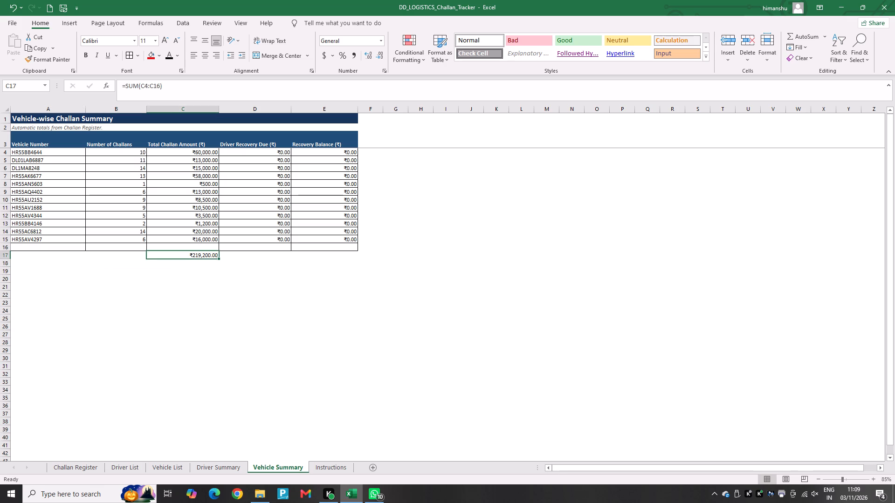
pyautogui.click(123, 256)
pyautogui.write('TOTAL')
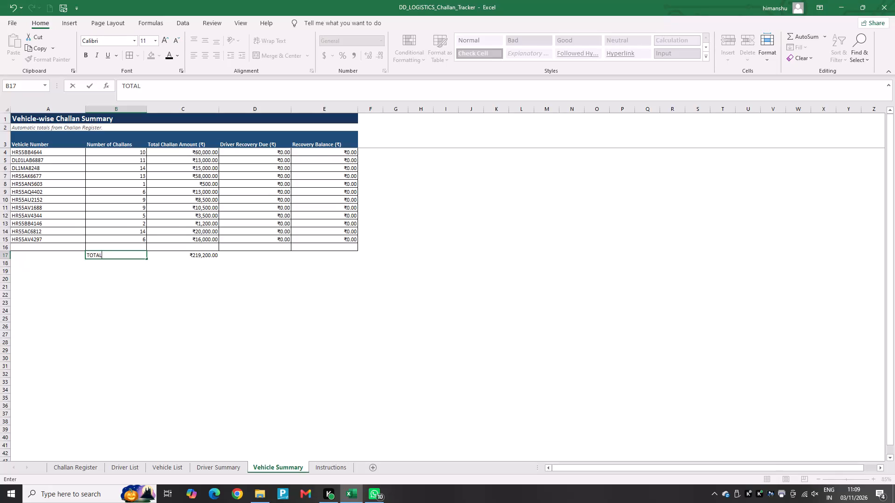
pyautogui.press('space')
pyautogui.write('AMOUNT')
pyautogui.press('Return')
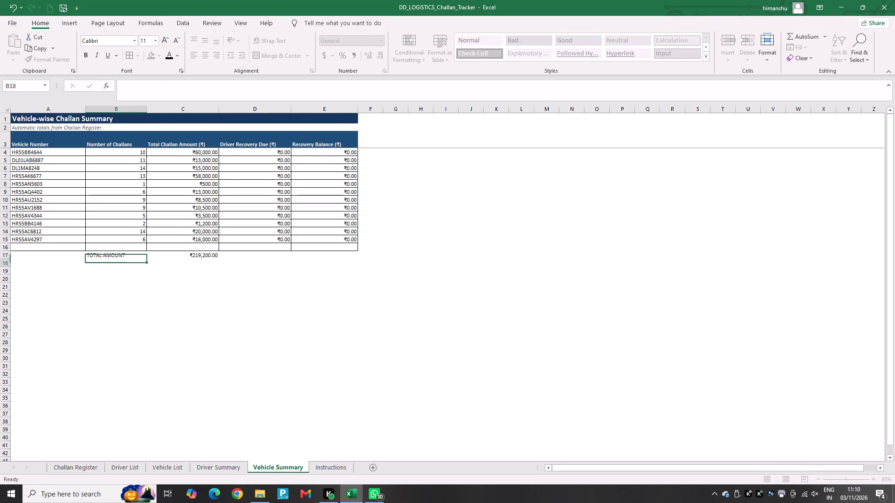
# Right-align the TOTAL AMOUNT label in B17 and centre the summed amount in C17.
pyautogui.click(134, 256)
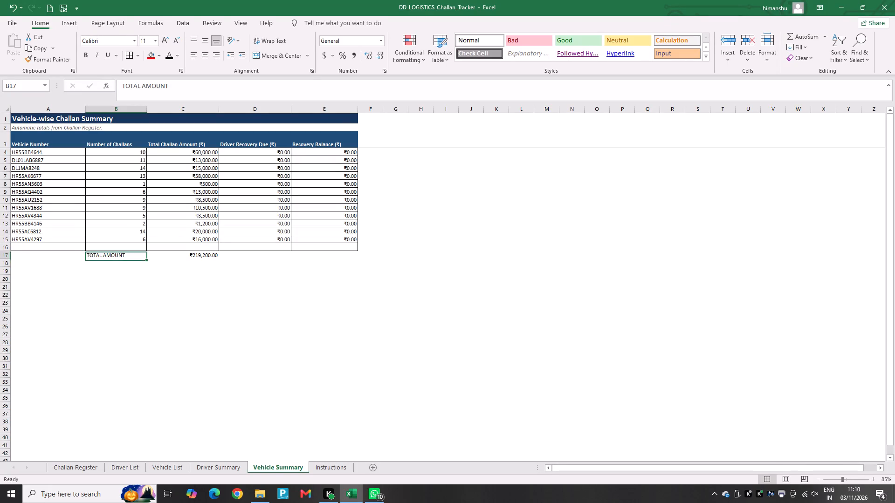
pyautogui.click(217, 51)
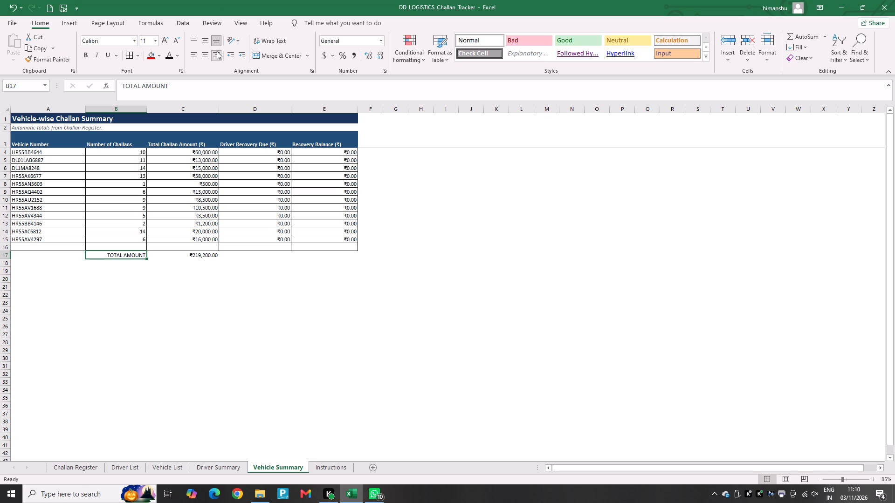
pyautogui.click(195, 257)
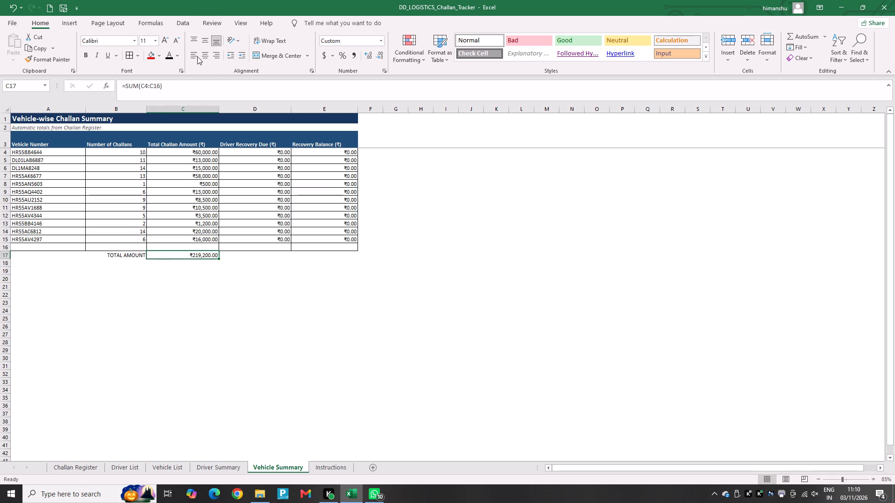
pyautogui.click(193, 58)
pyautogui.click(223, 317)
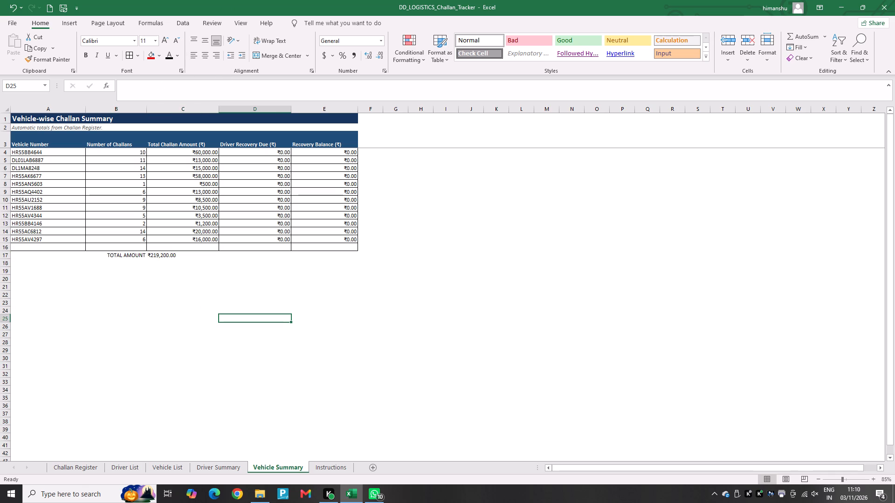
pyautogui.click(209, 50)
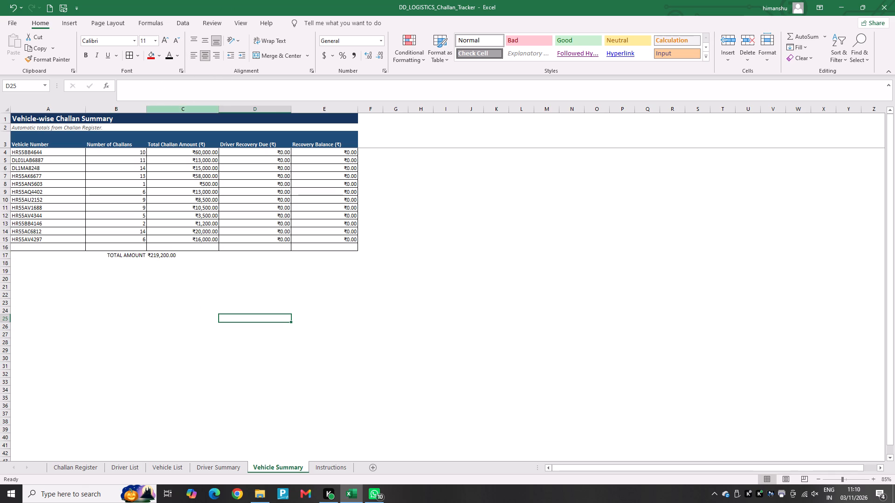
pyautogui.click(176, 259)
pyautogui.click(165, 255)
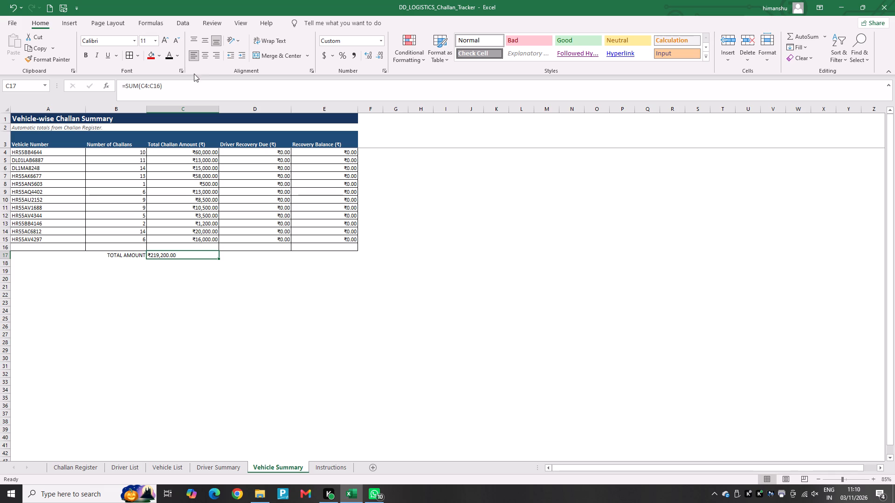
pyautogui.click(204, 53)
pyautogui.click(187, 341)
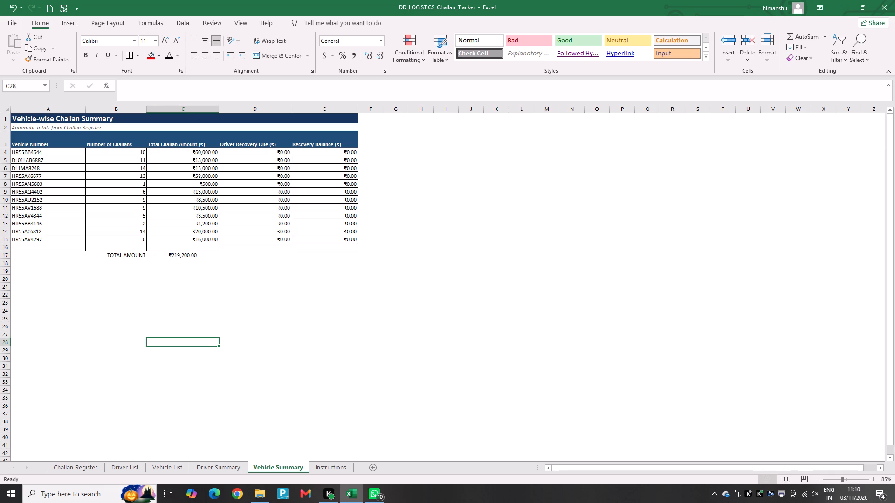
# Fill the total row cells B17:C17 with red.
pyautogui.moveTo(99, 257); pyautogui.dragTo(203, 256)
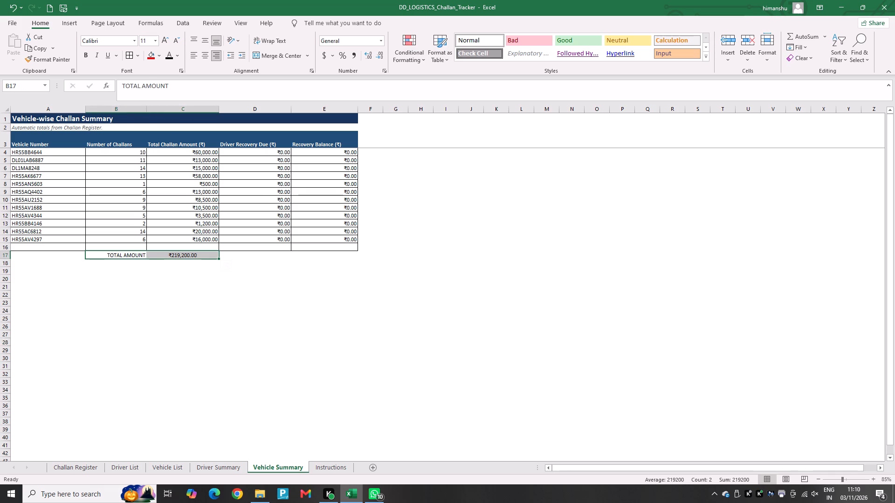
pyautogui.click(151, 50)
pyautogui.click(290, 317)
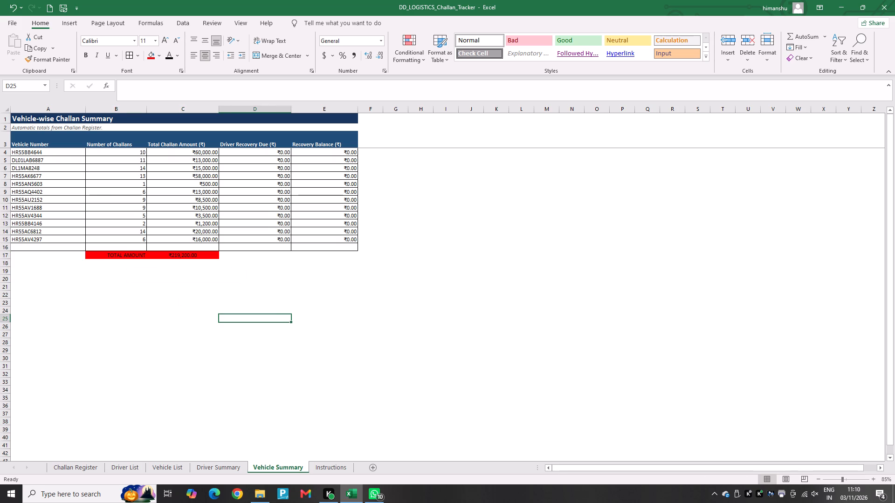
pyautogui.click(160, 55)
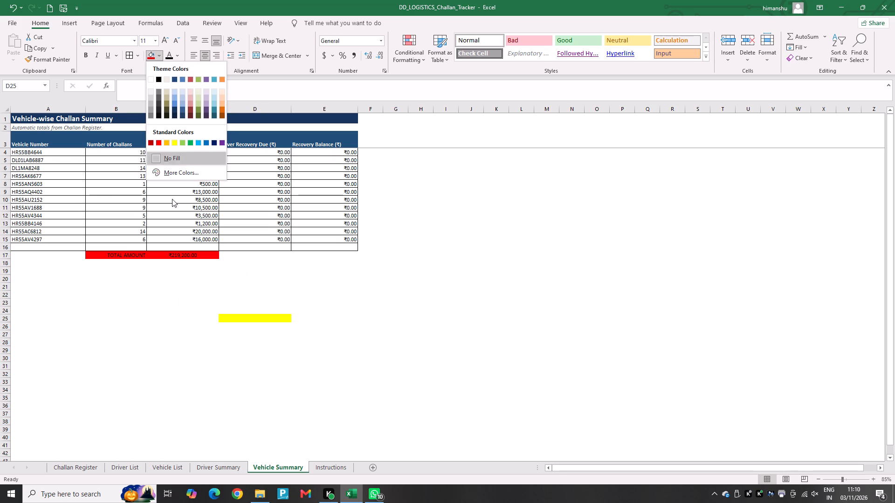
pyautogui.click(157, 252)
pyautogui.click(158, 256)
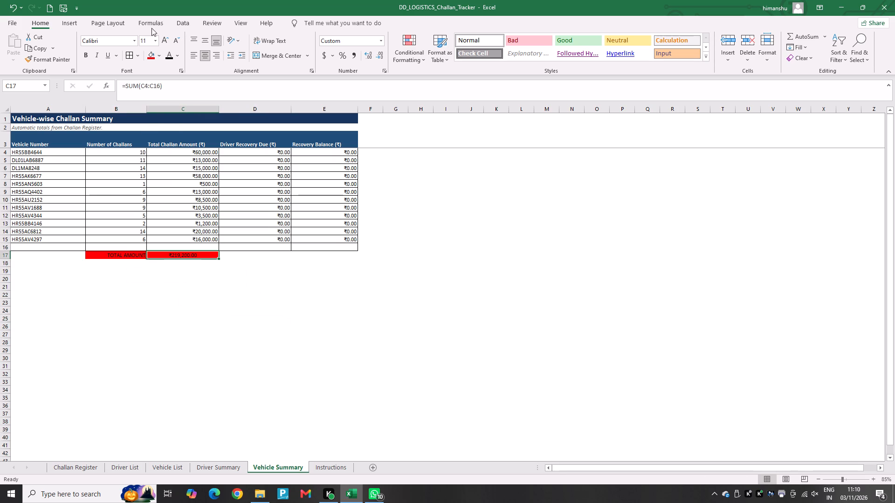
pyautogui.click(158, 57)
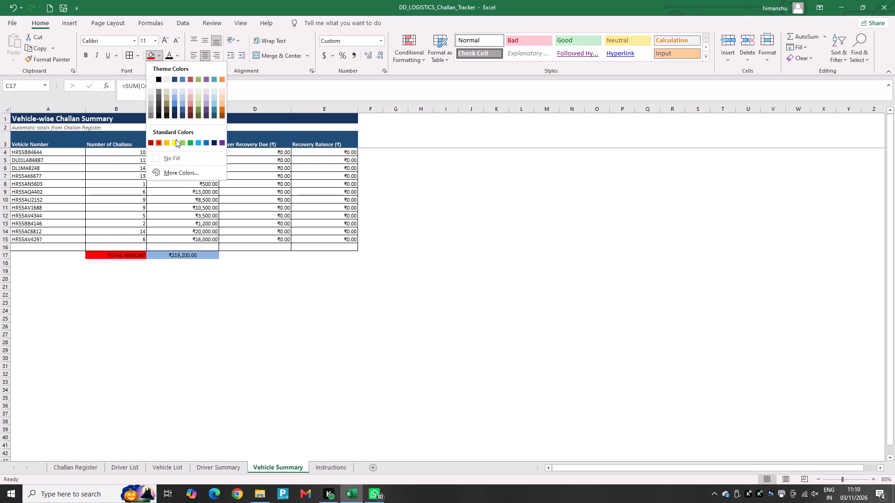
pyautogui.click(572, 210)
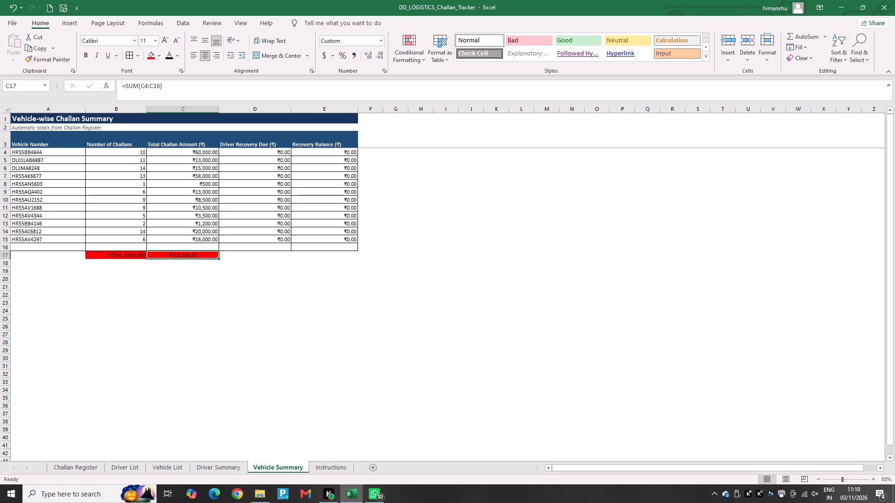
# Save the challan tracker workbook.
pyautogui.hotkey('ctrl', 's')
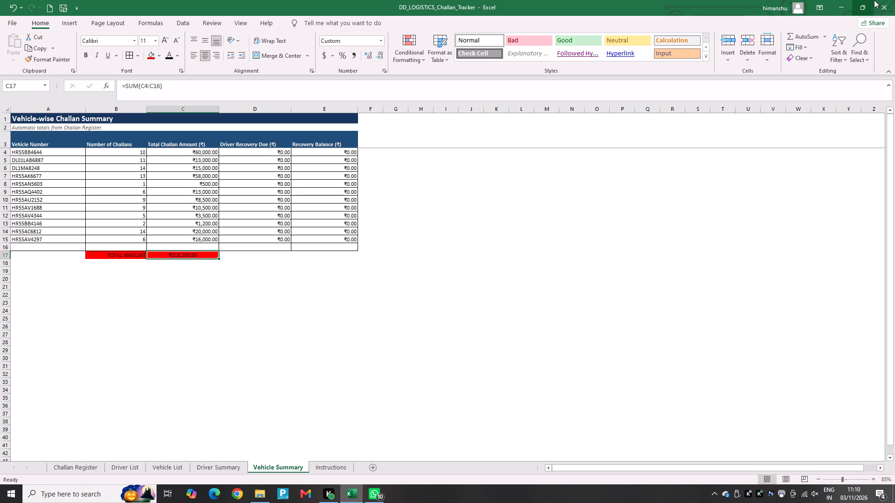
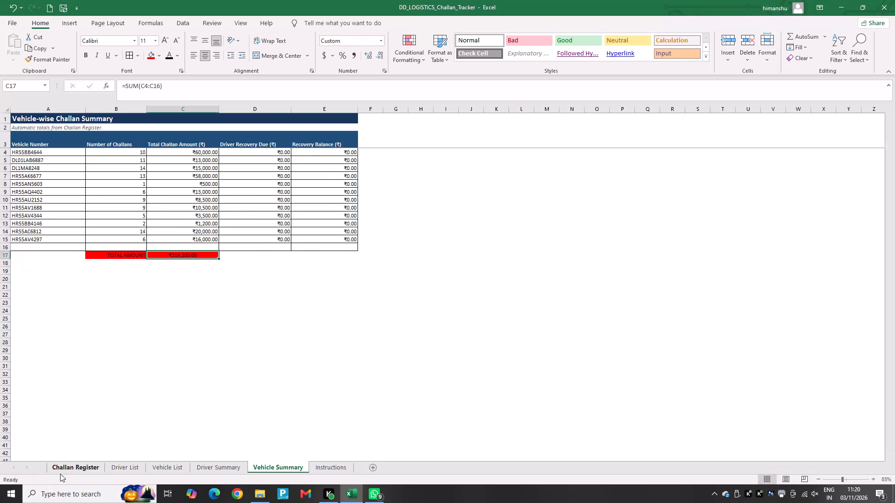
# Insert a blank cell at A14 of the Challan Register, shifting the Challan Date column down from the first red separator row.
pyautogui.scroll(5, 51, 280)
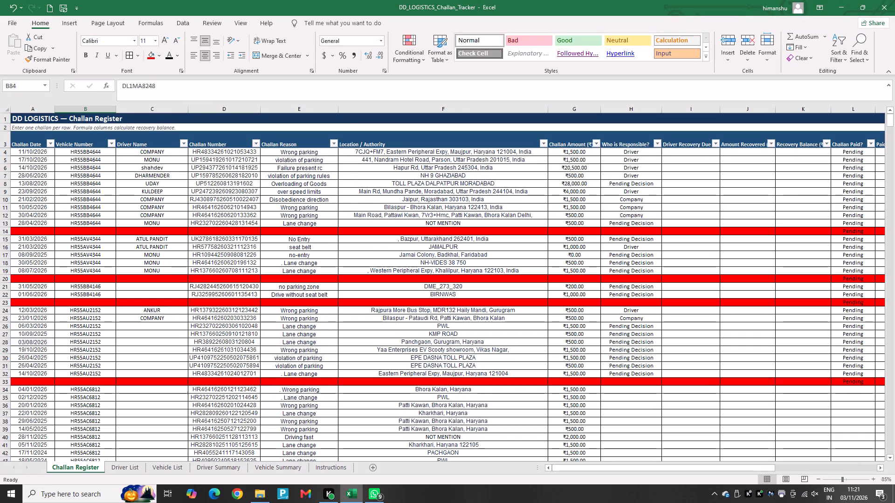
pyautogui.click(23, 231)
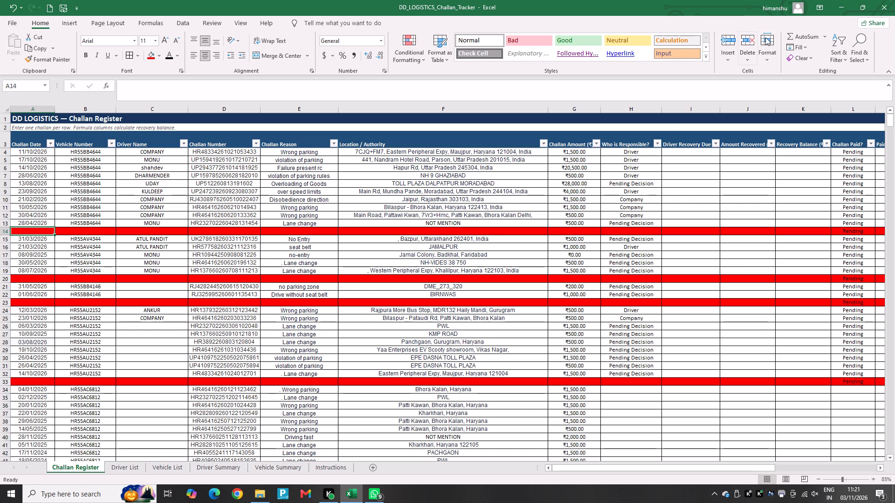
pyautogui.click(724, 48)
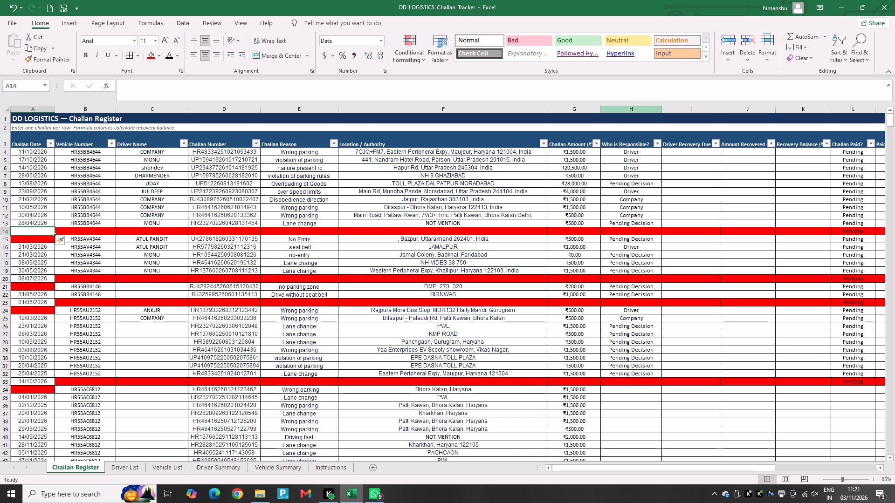
# Insert blank cells across B14:P14, shifting the rest of the register down to complete the empty row above the first red separator.
pyautogui.press('Right')
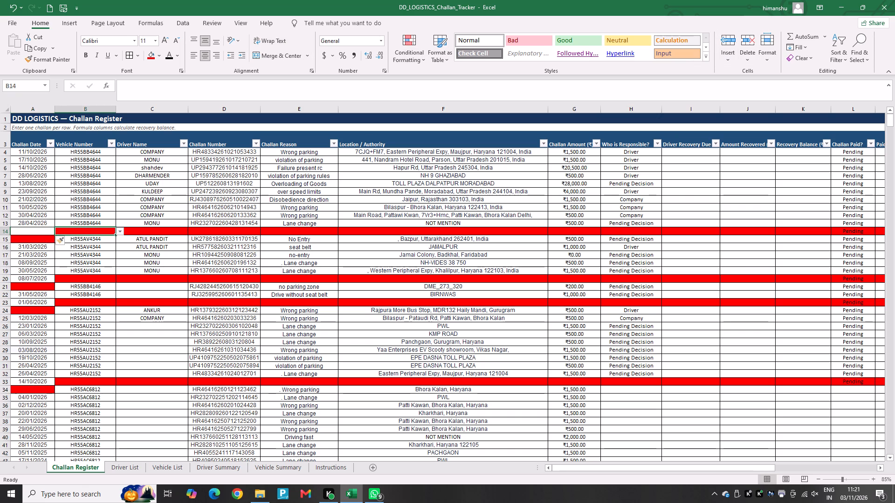
pyautogui.hotkey('shift', 'Right')
pyautogui.hotkey('shift', 'Right')
pyautogui.hotkey('shift', 'Right')
pyautogui.hotkey('shift', 'Right')
pyautogui.hotkey('shift', 'Right')
pyautogui.hotkey('shift', 'Right')
pyautogui.hotkey('shift', 'Right')
pyautogui.hotkey('shift', 'Right')
pyautogui.hotkey('shift', 'Right')
pyautogui.hotkey('shift', 'Right')
pyautogui.hotkey('shift', 'Right')
pyautogui.hotkey('shift', 'Right')
pyautogui.hotkey('shift', 'Right')
pyautogui.hotkey('shift', 'Right')
pyautogui.hotkey('shift', 'Right')
pyautogui.hotkey('shift', 'Right')
pyautogui.hotkey('shift', 'Right')
pyautogui.hotkey('shift', 'Right')
pyautogui.hotkey('shift', 'Right')
pyautogui.hotkey('shift', 'Right')
pyautogui.hotkey('shift', 'Right')
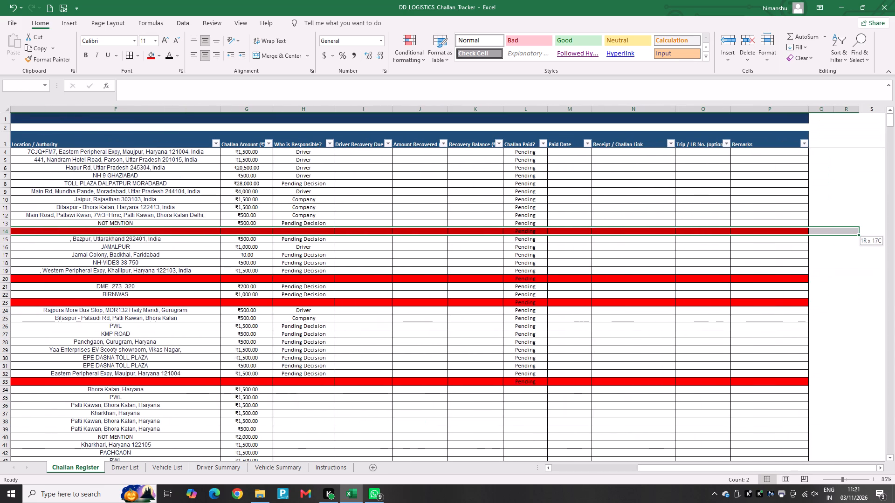
pyautogui.hotkey('shift', 'Left')
pyautogui.hotkey('shift', 'Left')
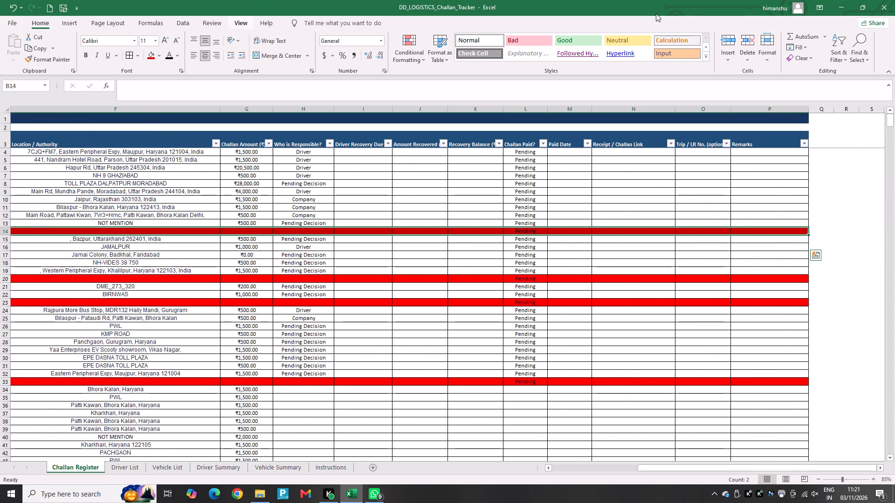
pyautogui.click(723, 46)
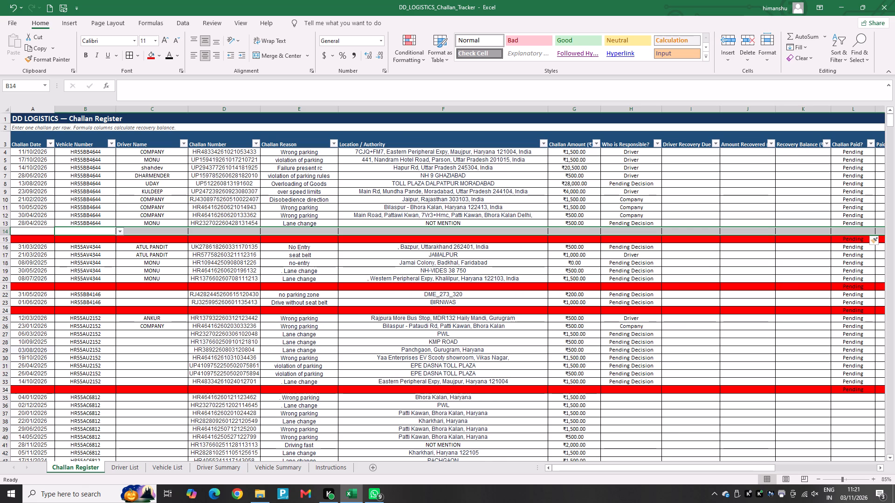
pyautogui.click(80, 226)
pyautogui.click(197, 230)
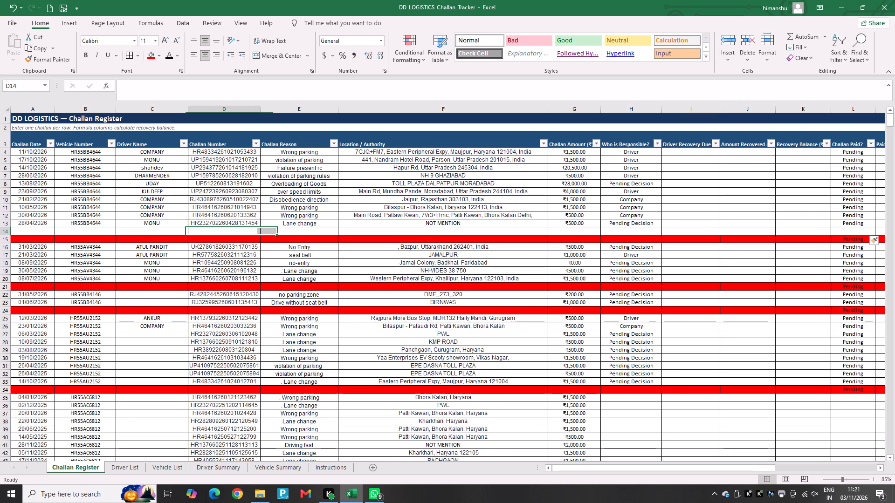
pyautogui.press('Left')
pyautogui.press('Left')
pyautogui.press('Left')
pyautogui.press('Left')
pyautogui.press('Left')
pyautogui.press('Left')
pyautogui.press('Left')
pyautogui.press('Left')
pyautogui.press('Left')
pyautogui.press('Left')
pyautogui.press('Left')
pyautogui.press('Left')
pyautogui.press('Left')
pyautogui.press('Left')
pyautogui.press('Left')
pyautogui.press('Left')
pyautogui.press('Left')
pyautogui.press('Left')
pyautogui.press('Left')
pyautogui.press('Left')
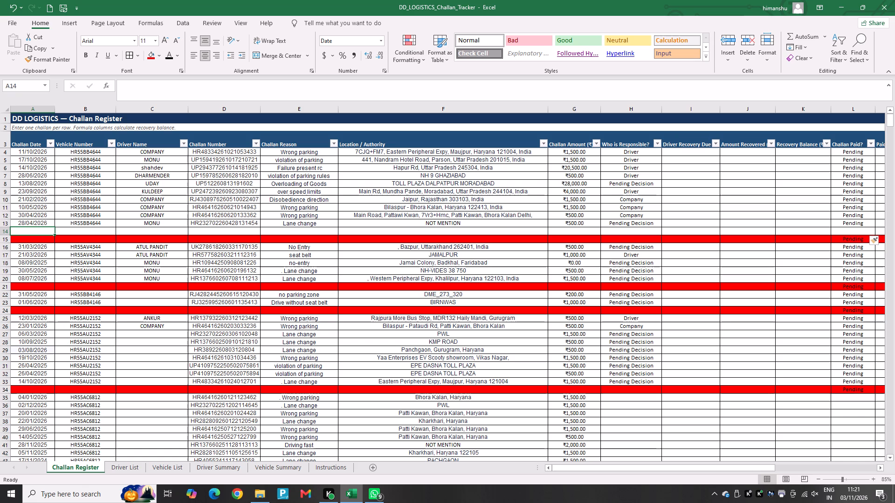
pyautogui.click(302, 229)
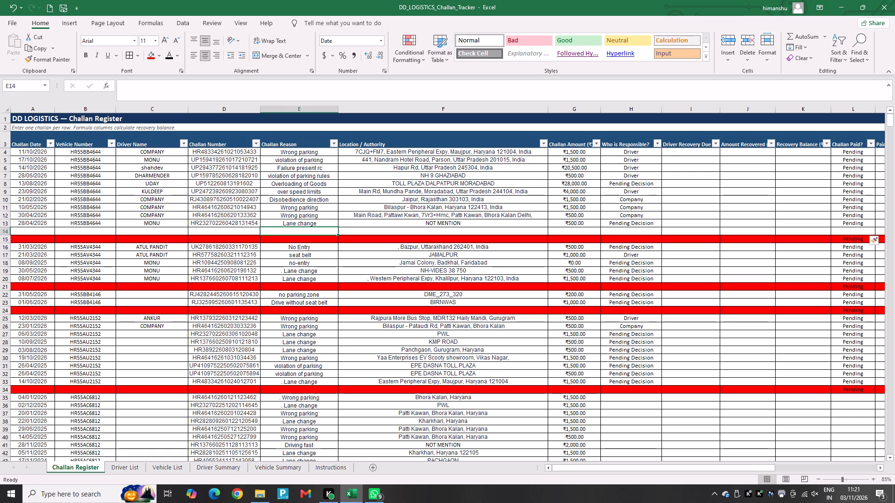
# In row 14, enter the challan reason Lane change and copy in the location Panchgaon, Gurugram, Haryana from row 29.
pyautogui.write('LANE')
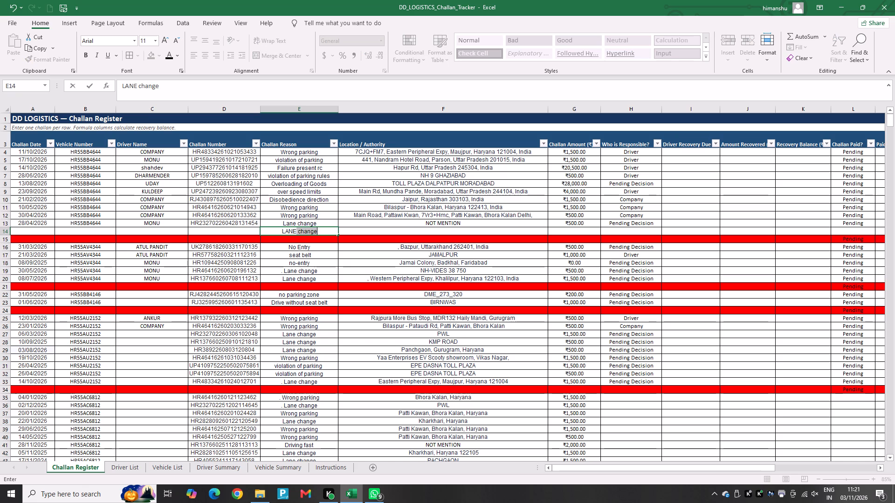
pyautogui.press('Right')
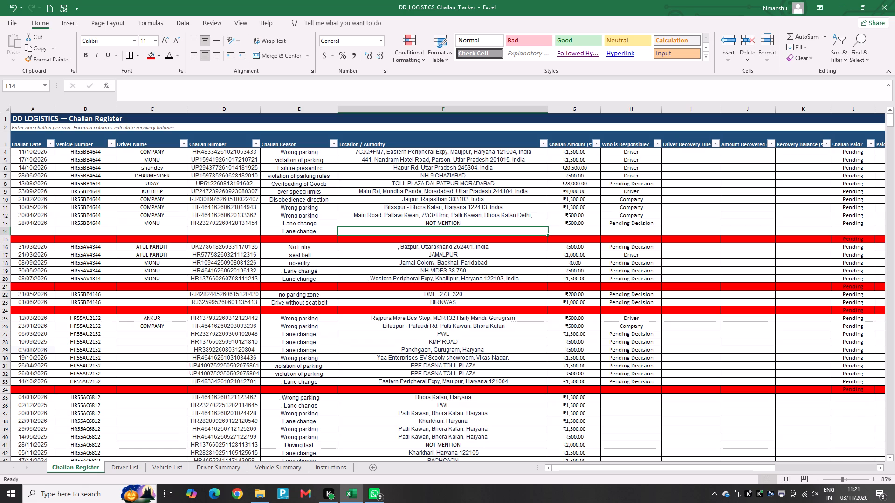
pyautogui.click(451, 350)
pyautogui.hotkey('ctrl', 'c')
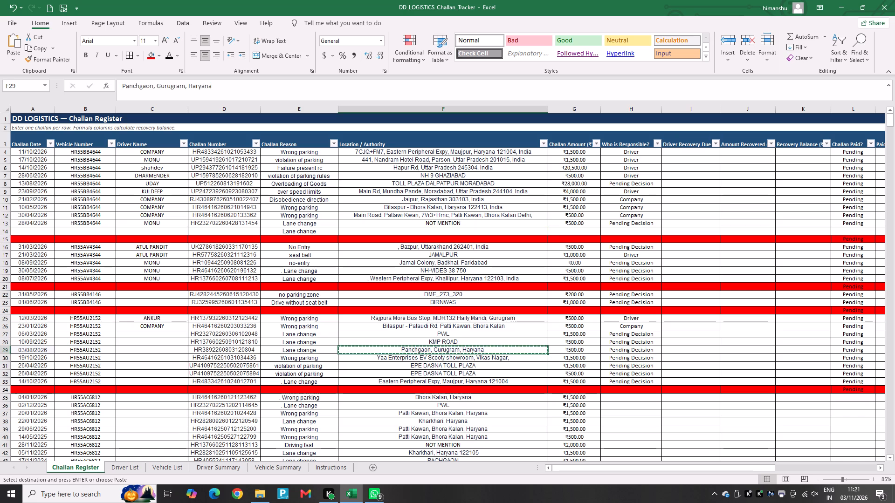
pyautogui.click(410, 227)
pyautogui.hotkey('ctrl', 'v')
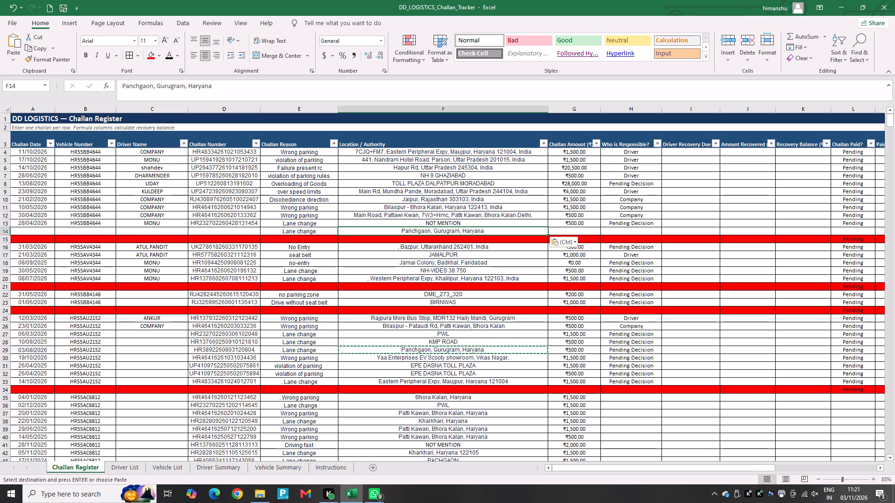
# Set row 14's challan amount to 500 and the responsible party to Driver.
pyautogui.click(565, 230)
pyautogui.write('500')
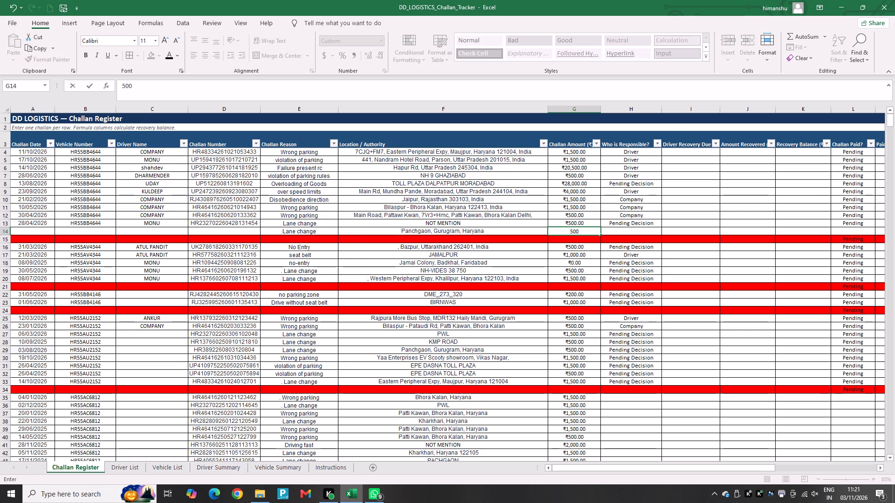
pyautogui.click(631, 229)
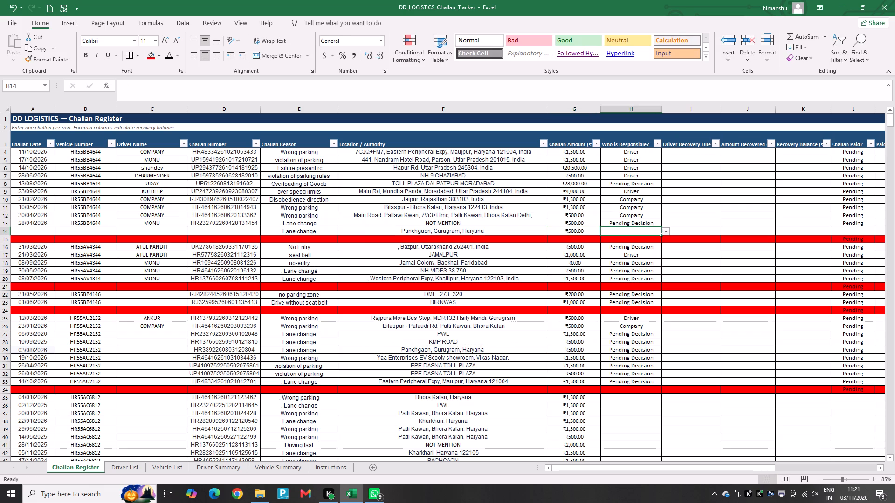
pyautogui.click(670, 229)
pyautogui.click(641, 233)
pyautogui.click(665, 232)
pyautogui.click(642, 238)
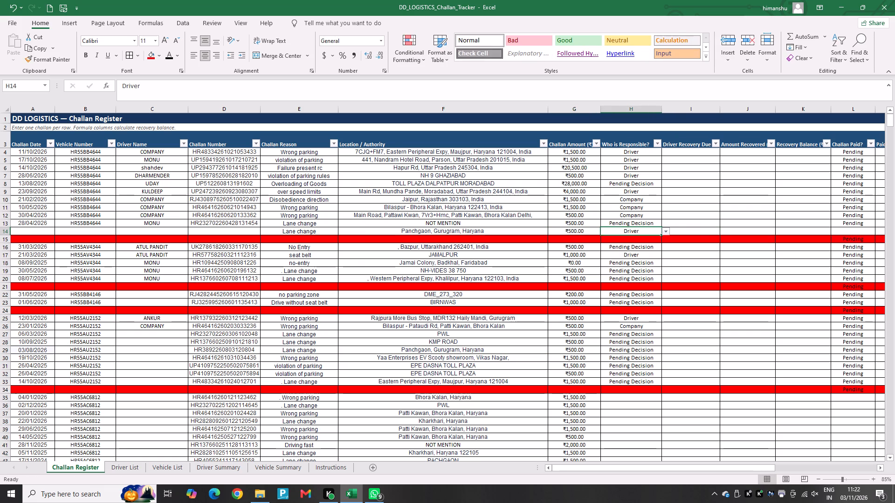
# Select the empty Challan Number cell in row 14.
pyautogui.click(208, 233)
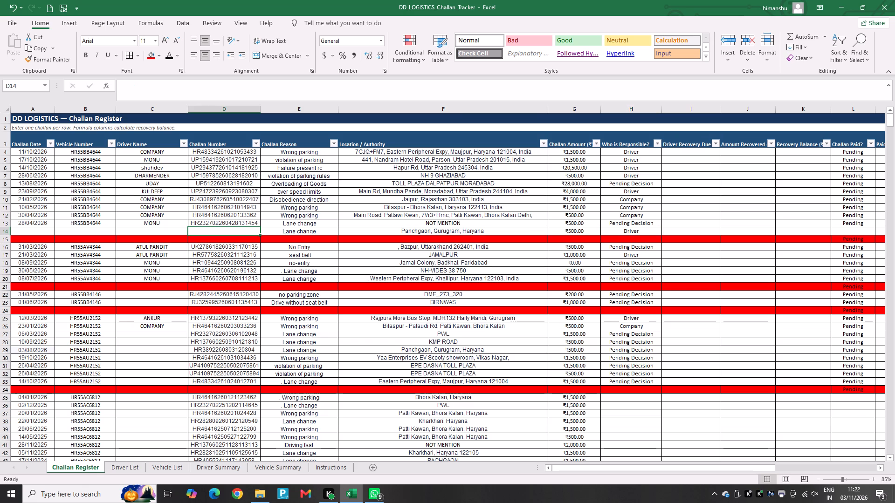
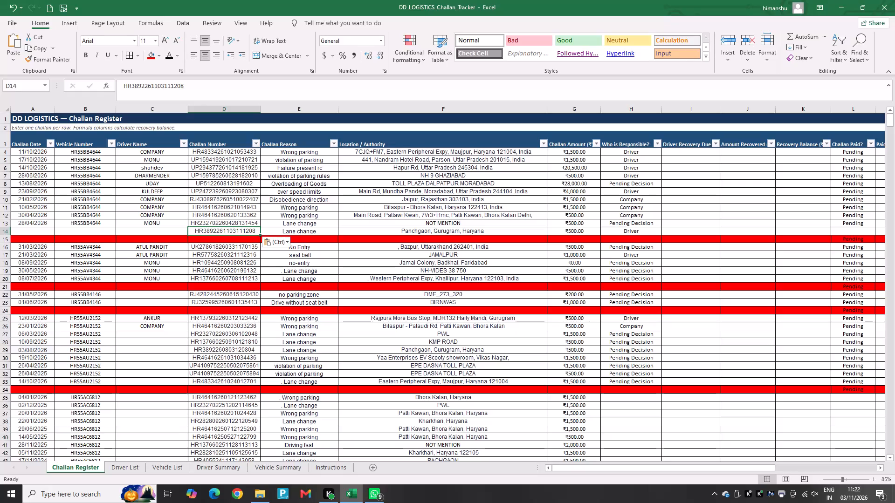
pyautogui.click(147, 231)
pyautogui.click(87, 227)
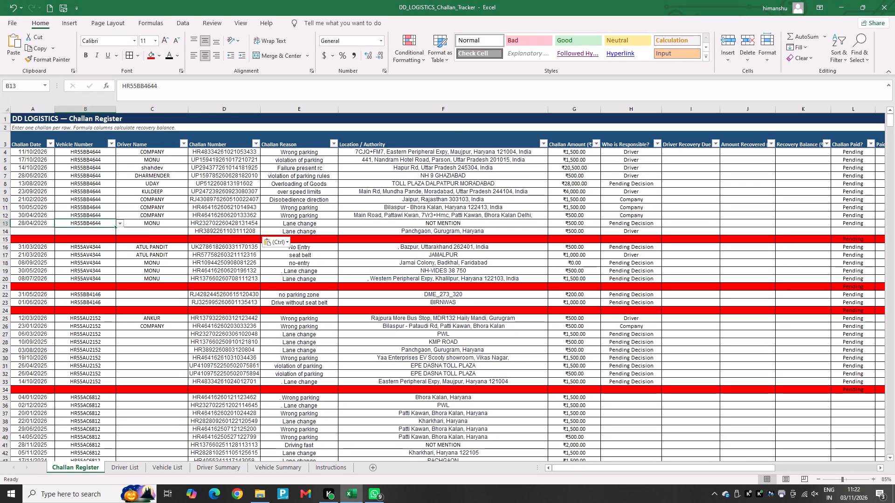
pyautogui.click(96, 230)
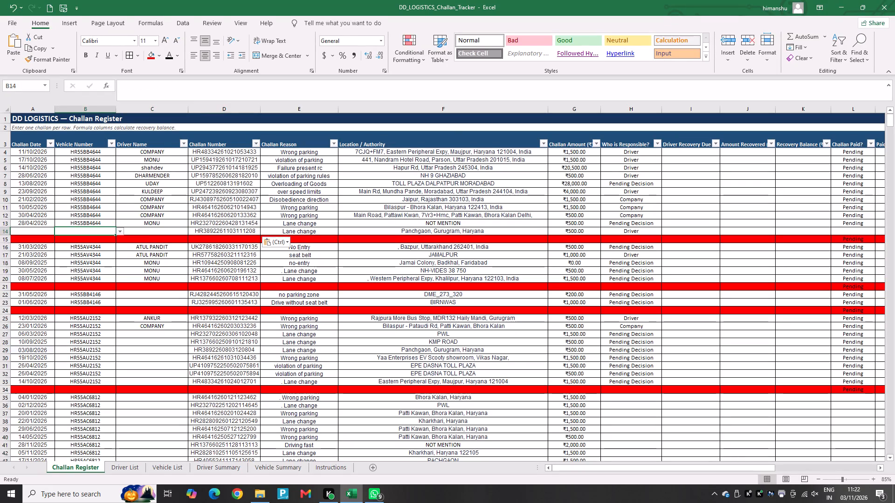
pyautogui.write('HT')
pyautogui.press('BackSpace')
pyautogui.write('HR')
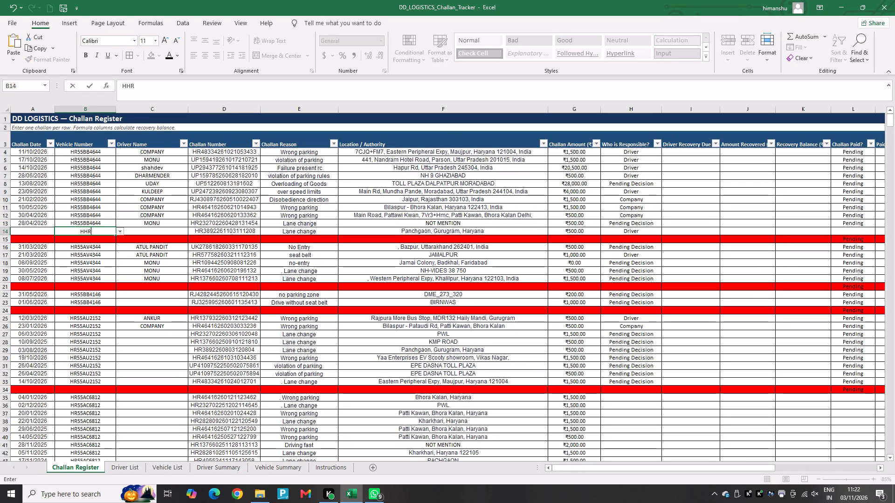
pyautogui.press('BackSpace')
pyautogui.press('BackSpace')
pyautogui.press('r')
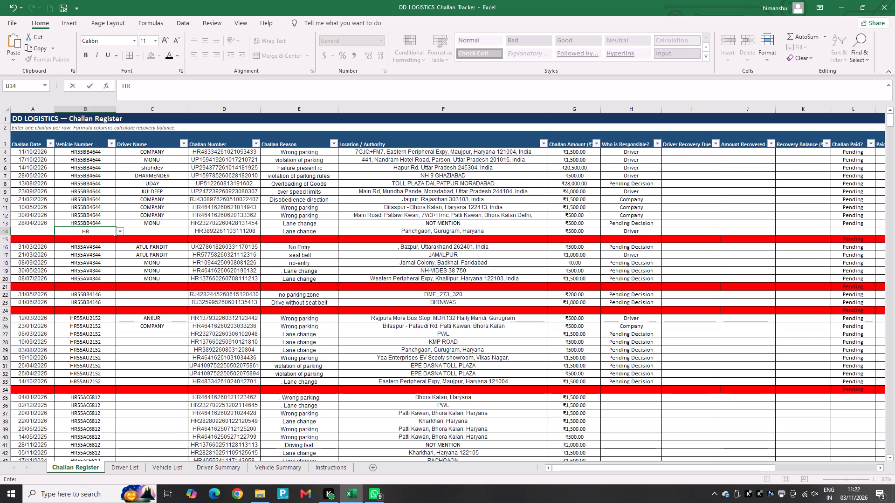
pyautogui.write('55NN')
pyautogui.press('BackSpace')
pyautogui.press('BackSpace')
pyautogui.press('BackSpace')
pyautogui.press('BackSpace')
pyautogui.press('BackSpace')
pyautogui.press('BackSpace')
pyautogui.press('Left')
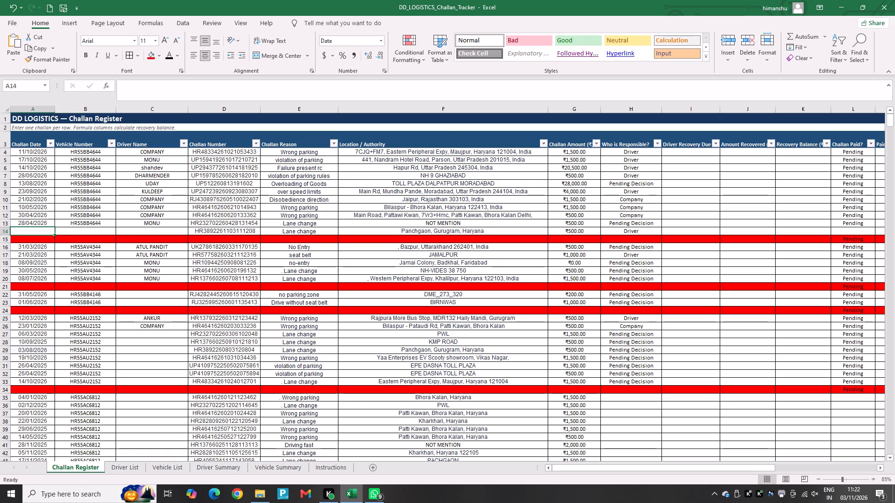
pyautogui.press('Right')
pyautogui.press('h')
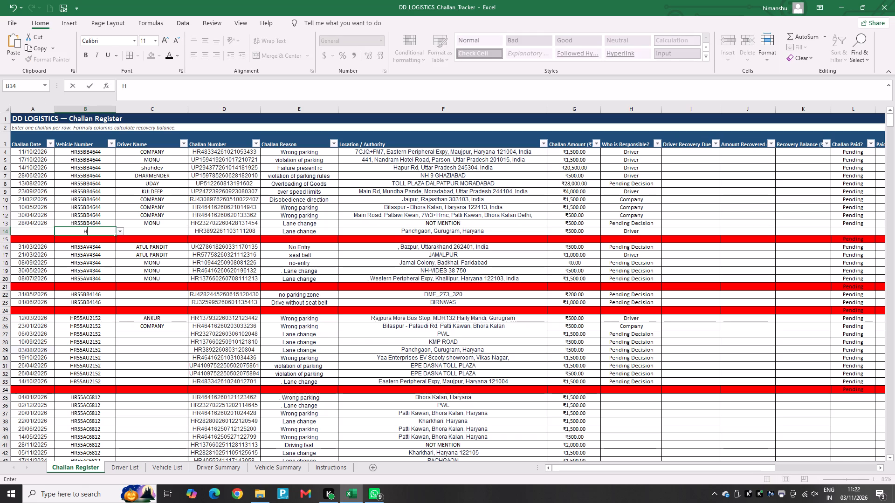
pyautogui.write('R55')
pyautogui.press('b')
pyautogui.press('b')
pyautogui.click(124, 236)
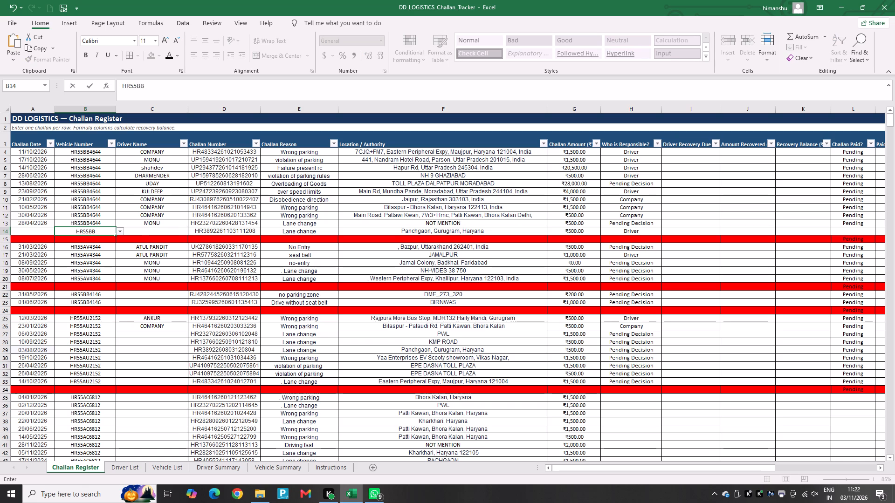
pyautogui.click(102, 231)
pyautogui.click(120, 232)
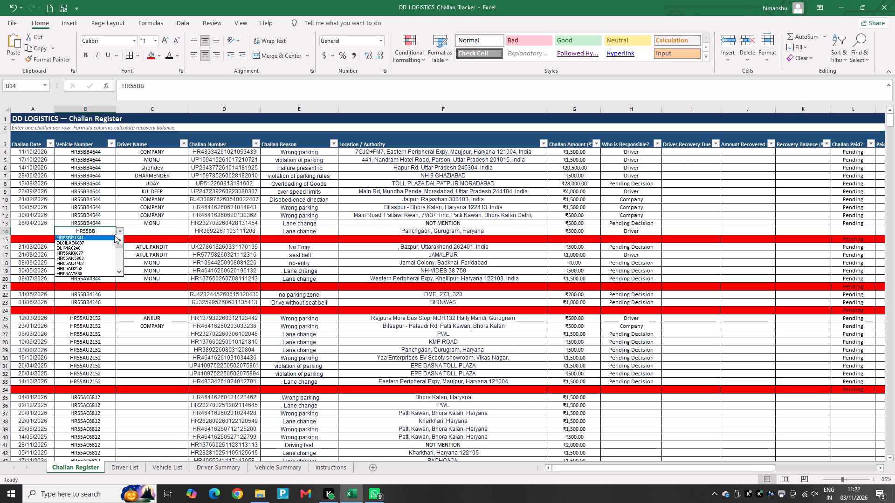
pyautogui.click(106, 238)
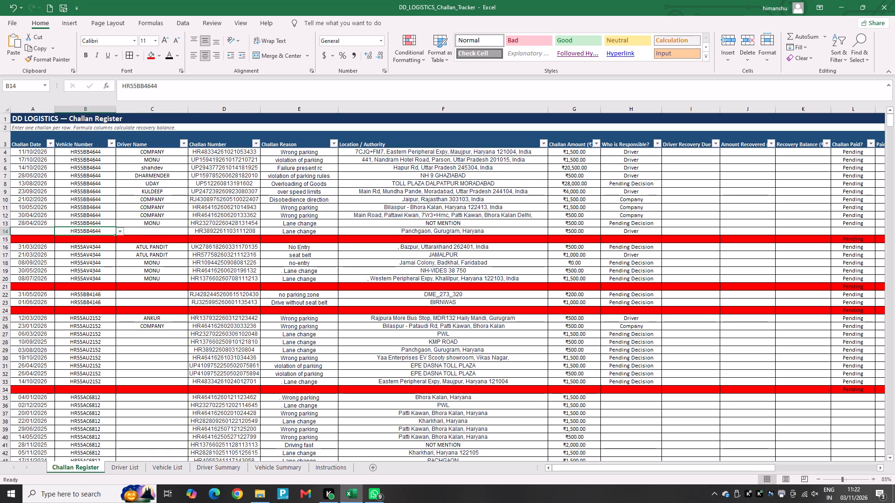
pyautogui.click(13, 228)
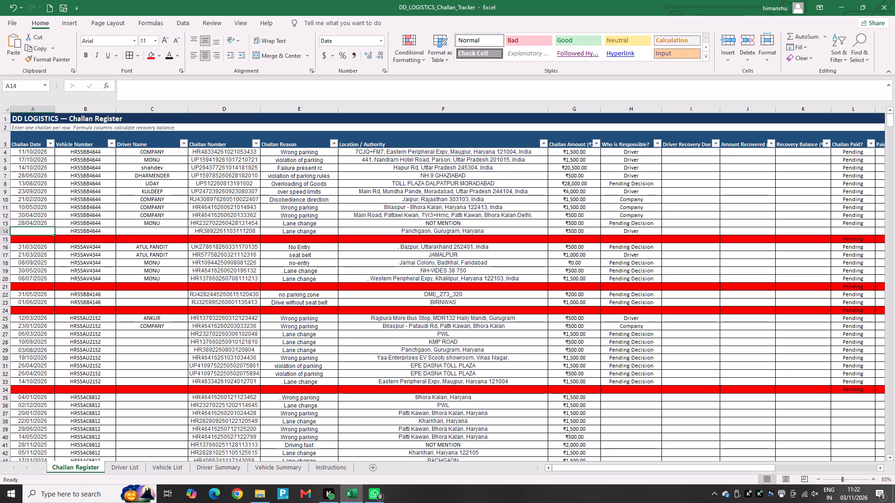
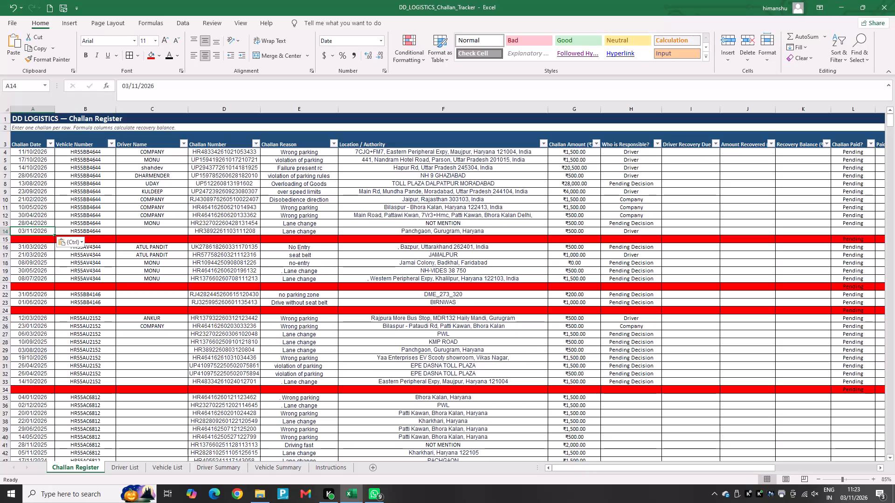
pyautogui.click(155, 230)
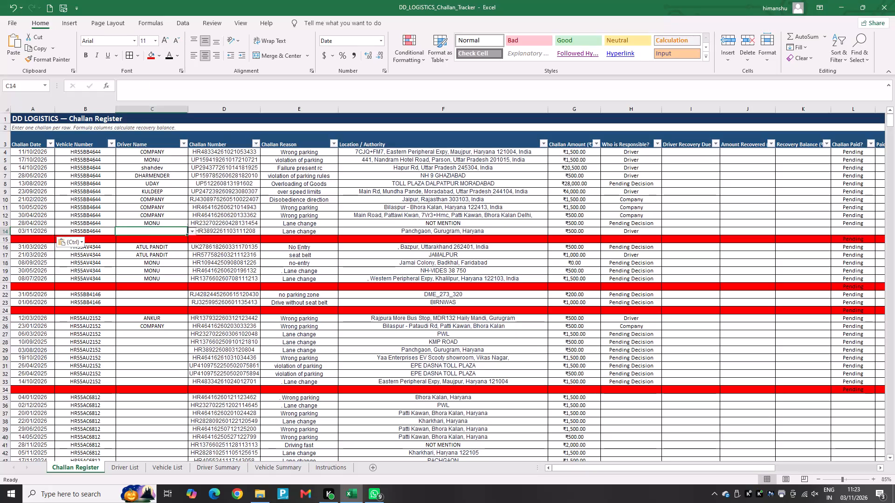
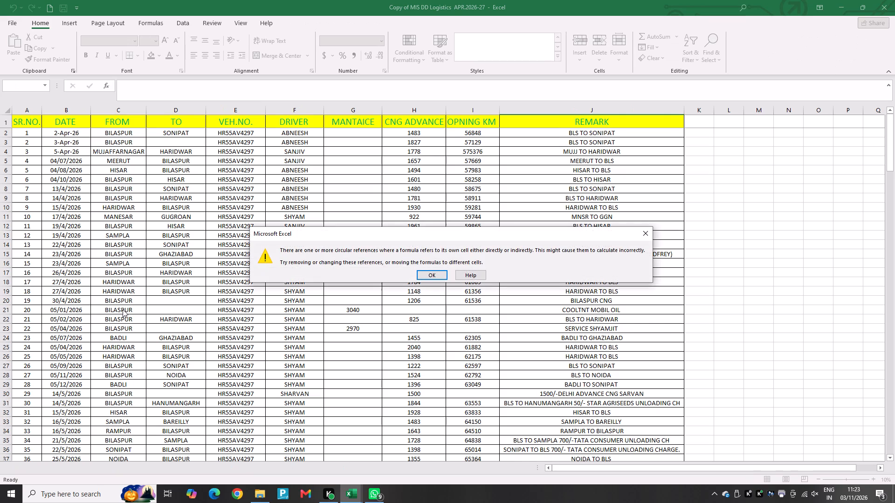
pyautogui.click(426, 275)
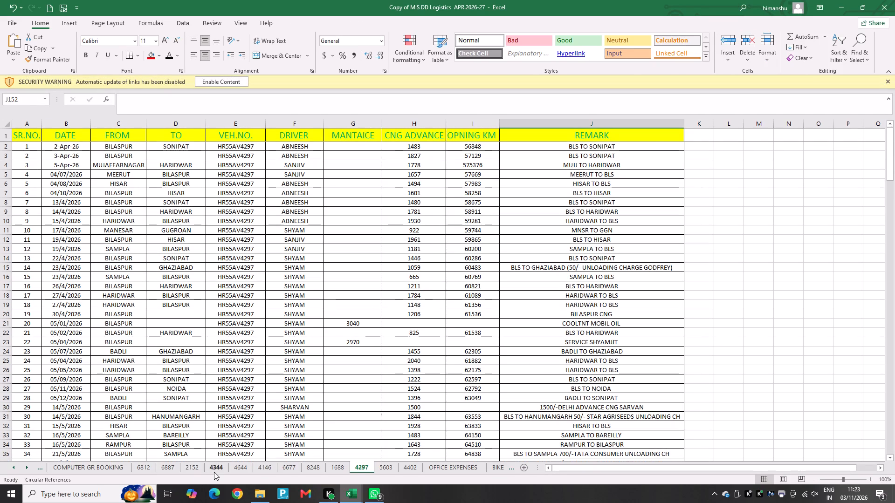
pyautogui.click(243, 468)
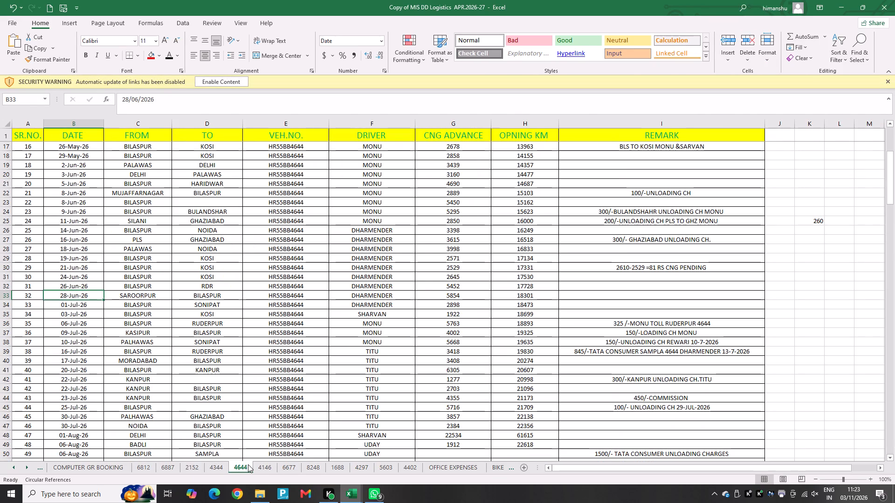
pyautogui.press('Down')
pyautogui.press('Down')
pyautogui.press('Down')
pyautogui.press('Down')
pyautogui.press('Down')
pyautogui.press('Down')
pyautogui.press('Down')
pyautogui.press('Down')
pyautogui.press('Down')
pyautogui.press('Down')
pyautogui.press('Down')
pyautogui.press('Down')
pyautogui.press('Down')
pyautogui.press('Down')
pyautogui.press('Down')
pyautogui.press('Down')
pyautogui.press('Down')
pyautogui.press('Down')
pyautogui.press('Down')
pyautogui.press('Down')
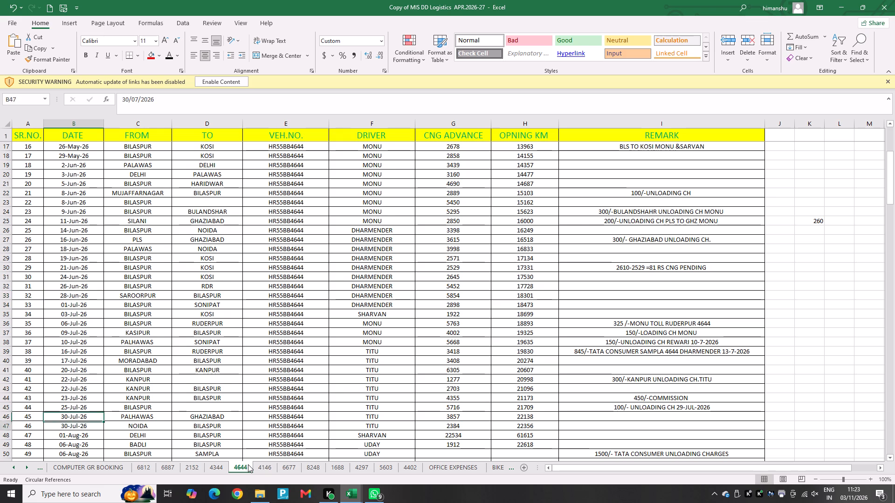
pyautogui.press('Down')
pyautogui.press('Down')
pyautogui.press('Down')
pyautogui.press('Down')
pyautogui.press('Down')
pyautogui.press('Down')
pyautogui.press('Down')
pyautogui.press('Down')
pyautogui.press('Down')
pyautogui.press('Down')
pyautogui.press('Down')
pyautogui.press('Down')
pyautogui.press('Down')
pyautogui.press('Down')
pyautogui.press('Down')
pyautogui.press('Down')
pyautogui.press('Down')
pyautogui.press('Down')
pyautogui.press('Down')
pyautogui.press('Down')
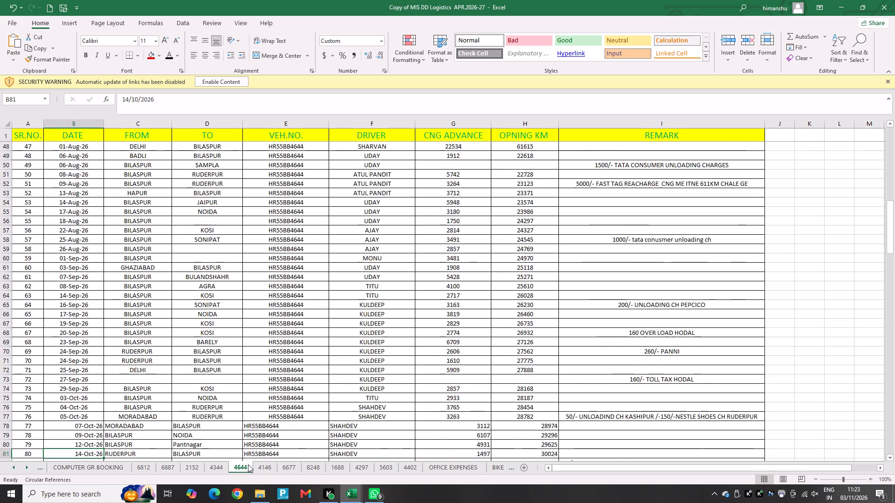
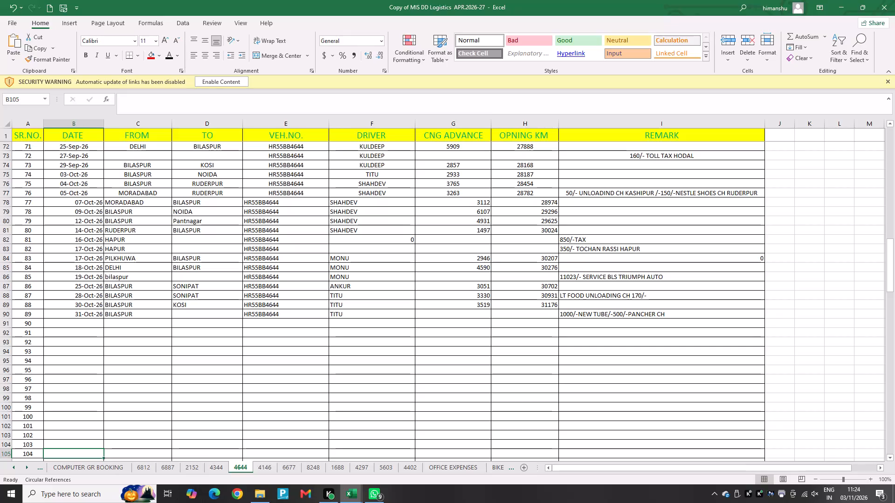
pyautogui.hotkey('alt', 'Tab')
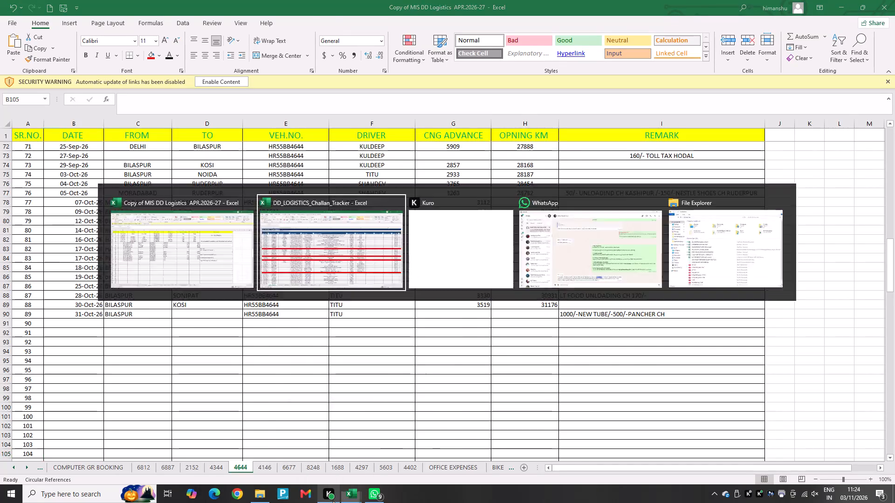
pyautogui.click(158, 233)
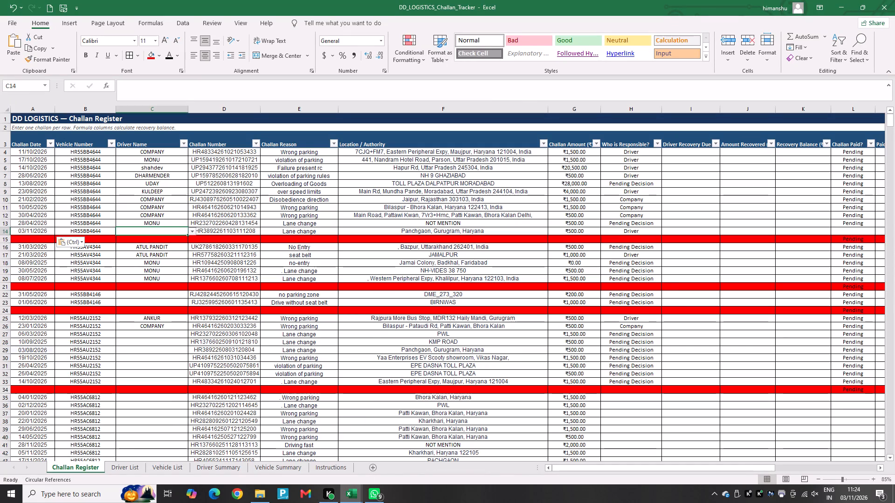
pyautogui.press('t')
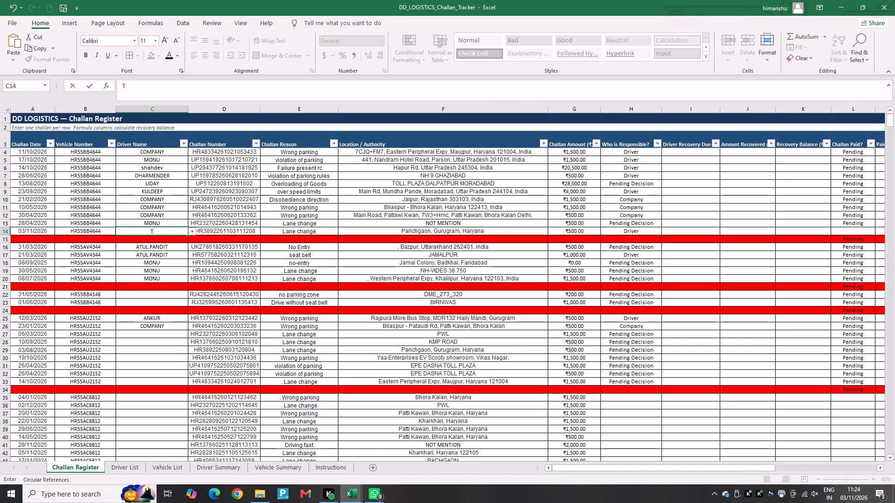
pyautogui.write('ITU')
pyautogui.press('Return')
pyautogui.click(182, 228)
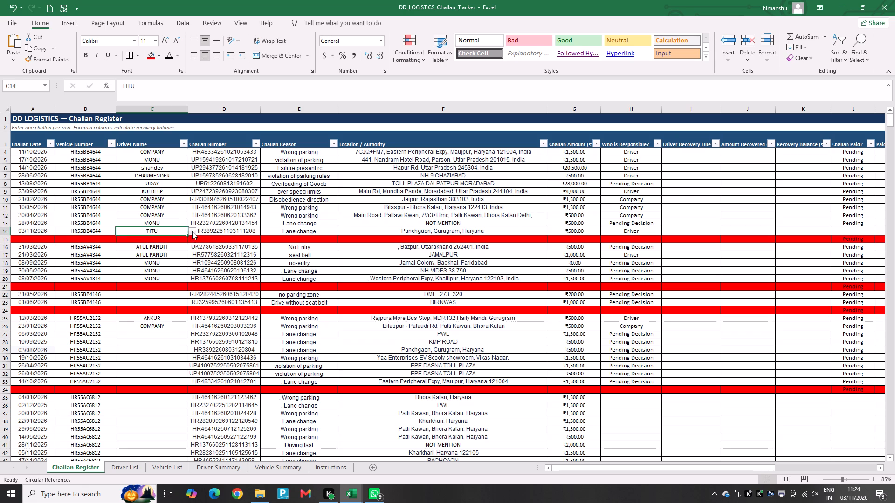
pyautogui.click(192, 231)
pyautogui.click(179, 237)
pyautogui.click(139, 296)
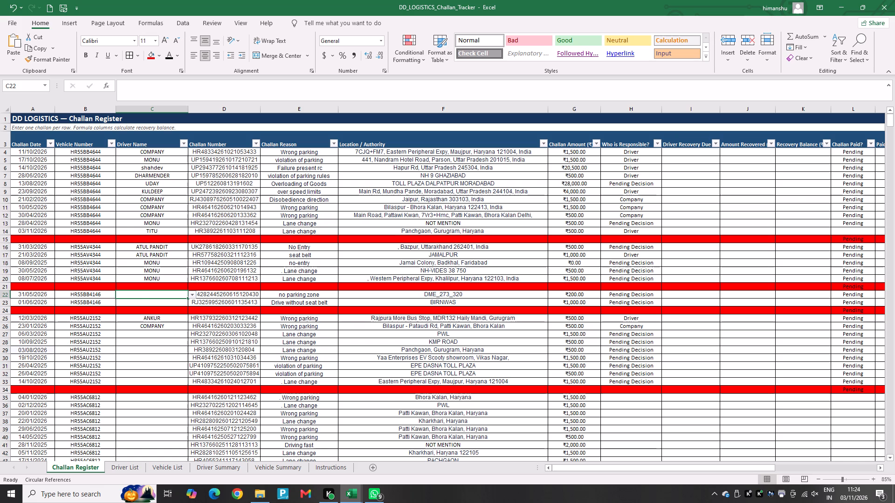
pyautogui.hotkey('alt', 'Tab')
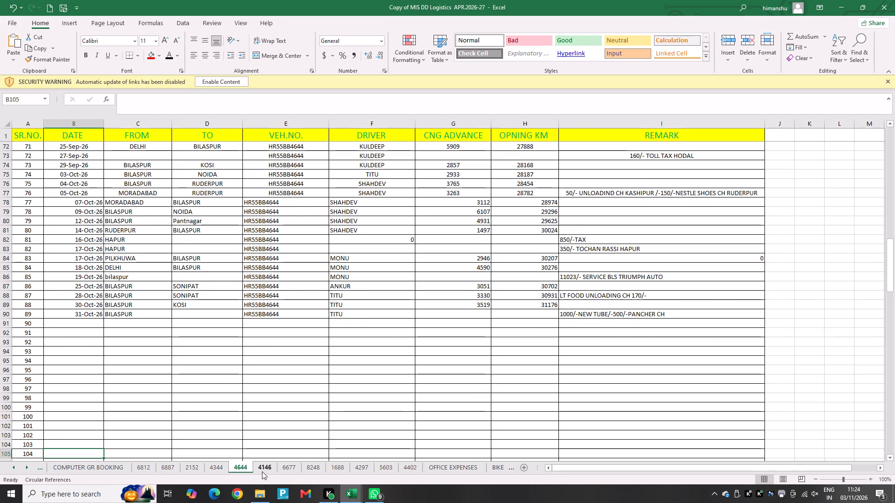
pyautogui.click(263, 467)
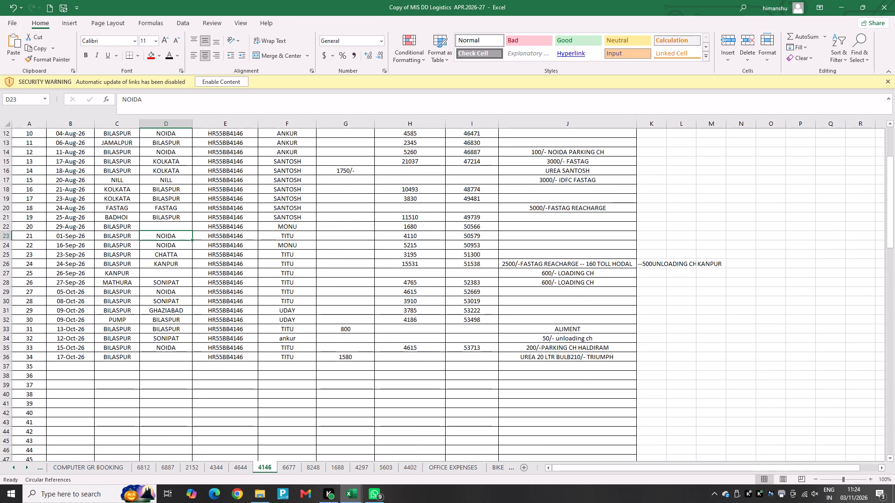
pyautogui.scroll(5, 70, 258)
pyautogui.click(69, 148)
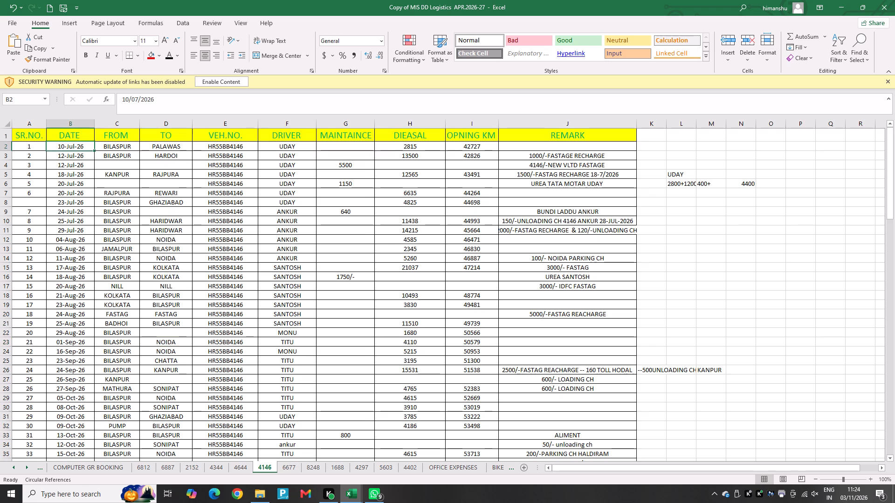
pyautogui.scroll(5, 89, 190)
pyautogui.hotkey('alt', 'Tab')
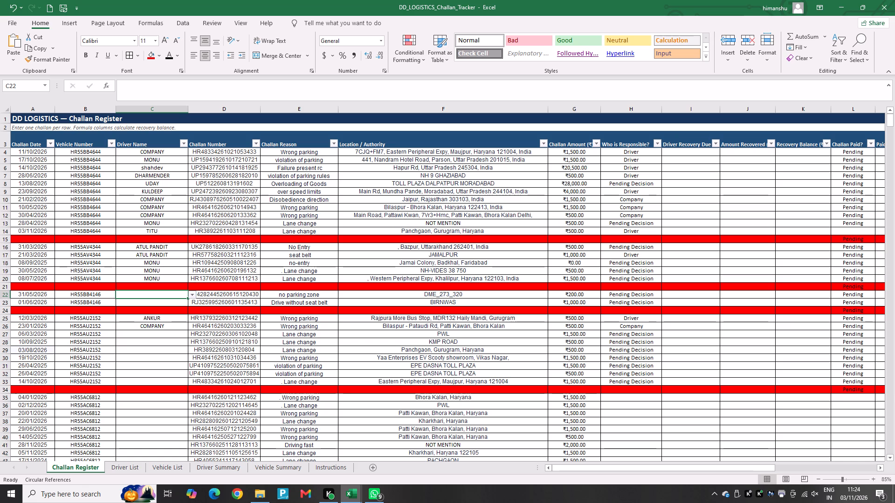
pyautogui.click(38, 305)
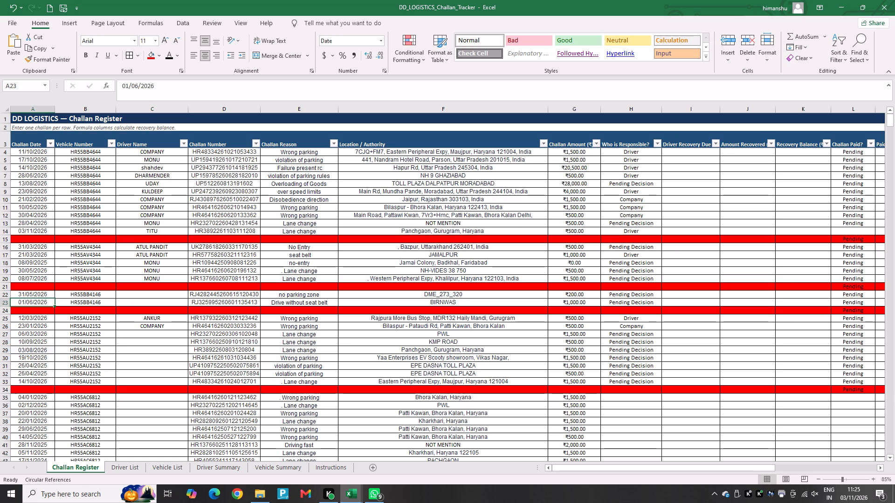
pyautogui.hotkey('alt', 'Tab')
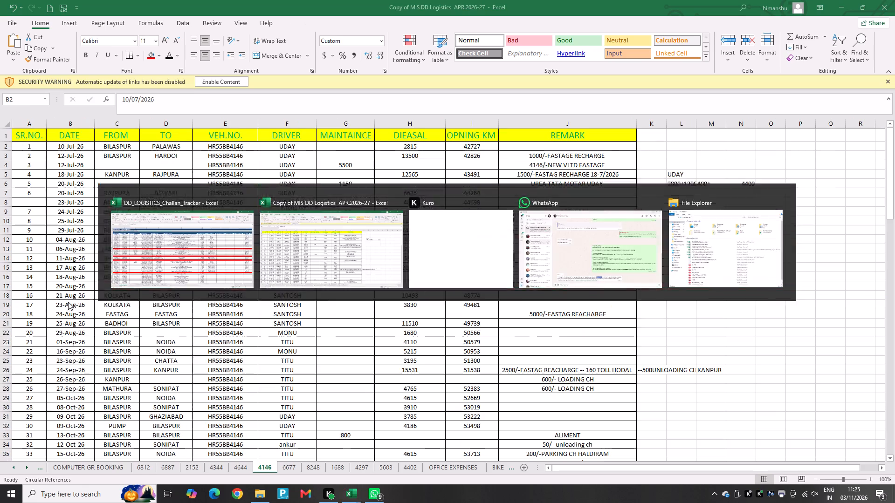
pyautogui.scroll(5, 159, 289)
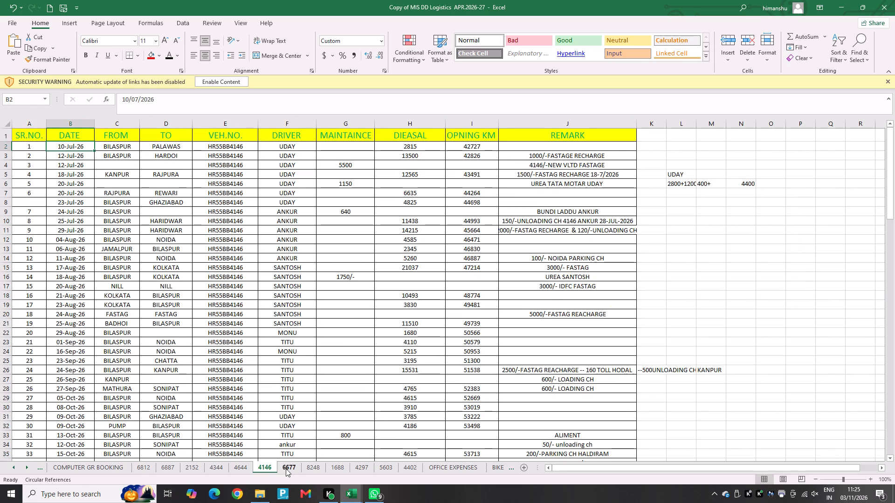
# In the MIS workbook's 4644 sheet, examine the late-May and early-June 2026 trip entries and their drivers.
pyautogui.click(245, 468)
pyautogui.scroll(16, 157, 303)
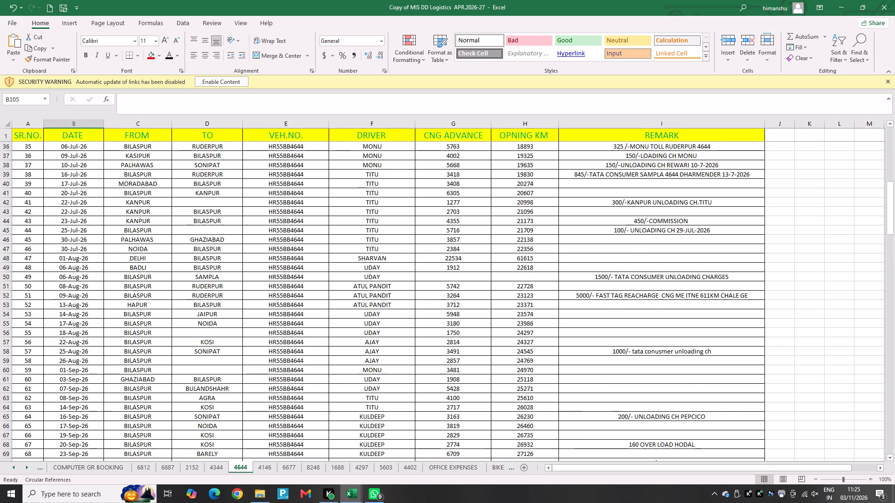
pyautogui.scroll(3, 157, 303)
pyautogui.hotkey('alt', 'Tab')
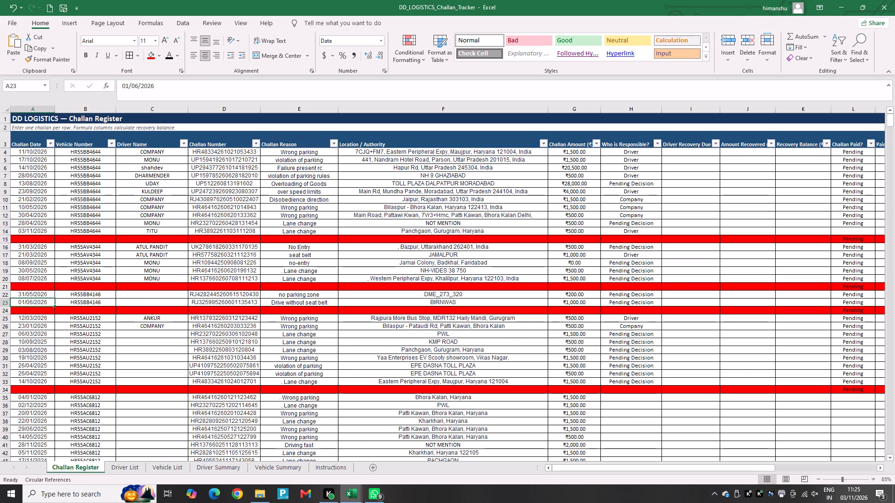
pyautogui.press('Tab')
pyautogui.hotkey('alt', 'Tab')
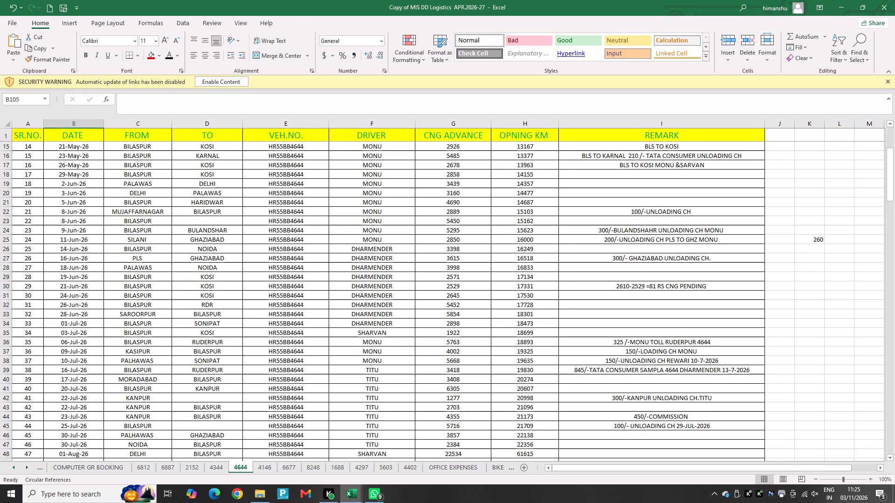
pyautogui.scroll(1, 164, 270)
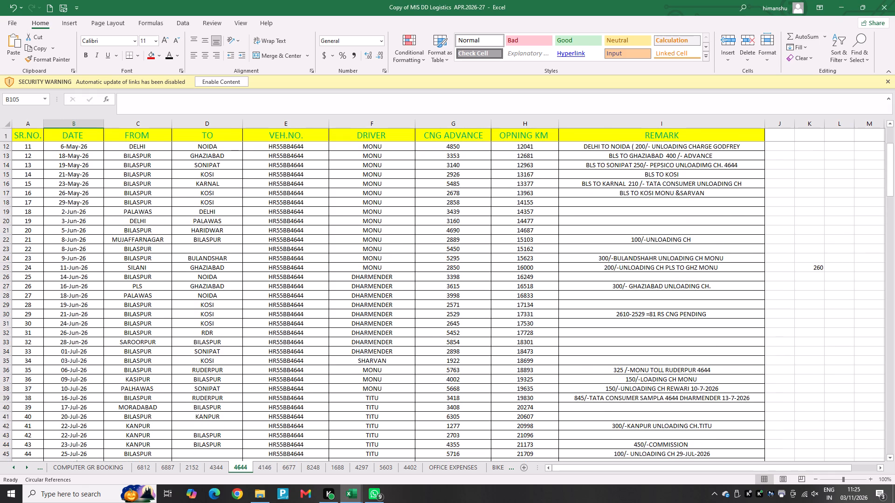
pyautogui.scroll(1, 123, 251)
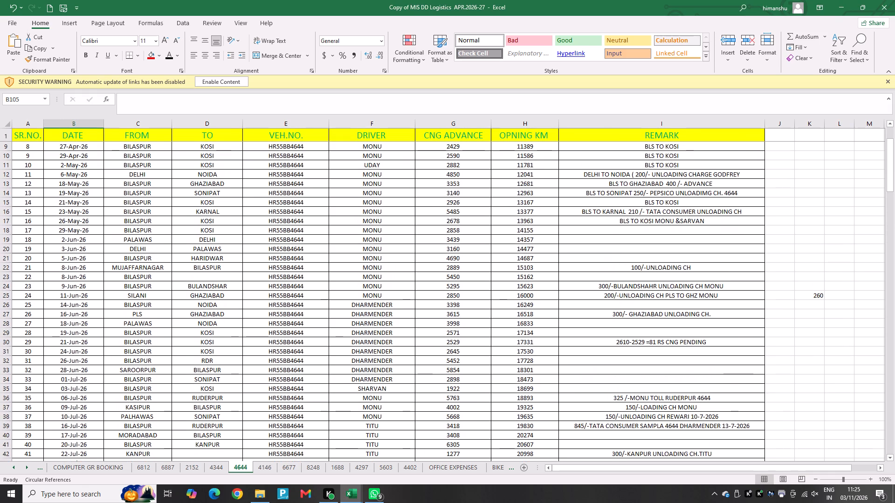
pyautogui.click(78, 238)
pyautogui.click(249, 231)
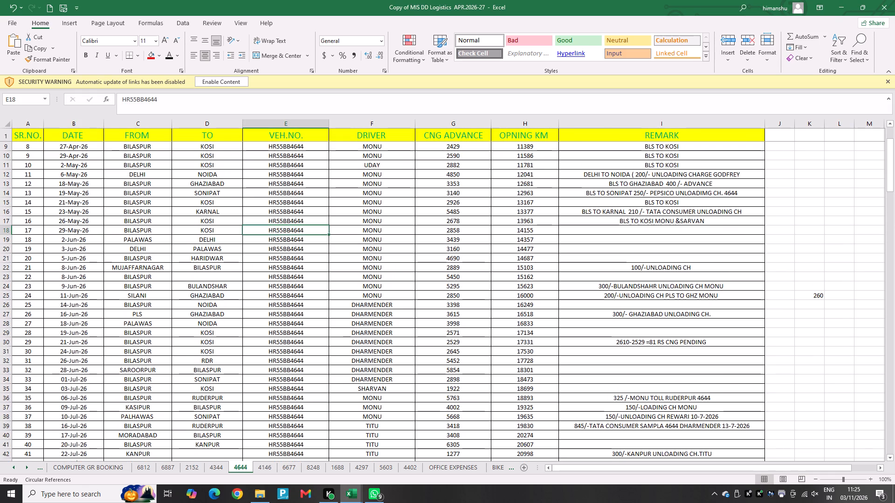
pyautogui.hotkey('alt', 'Tab')
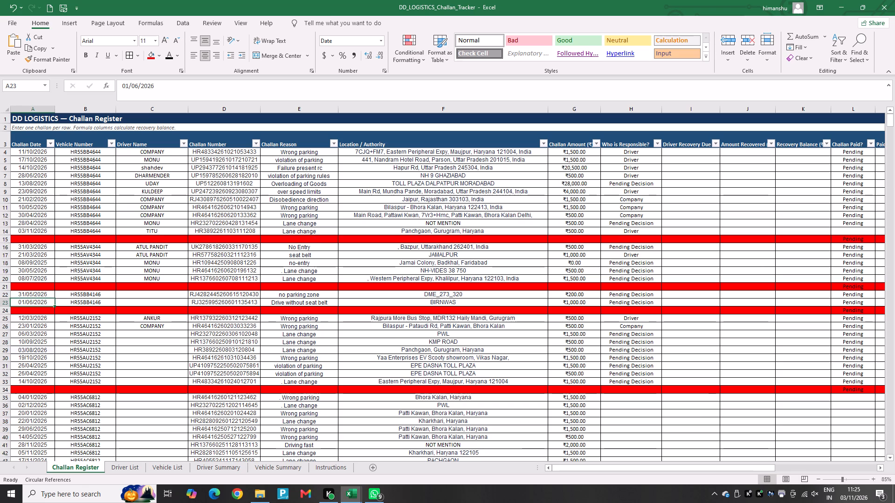
pyautogui.click(53, 230)
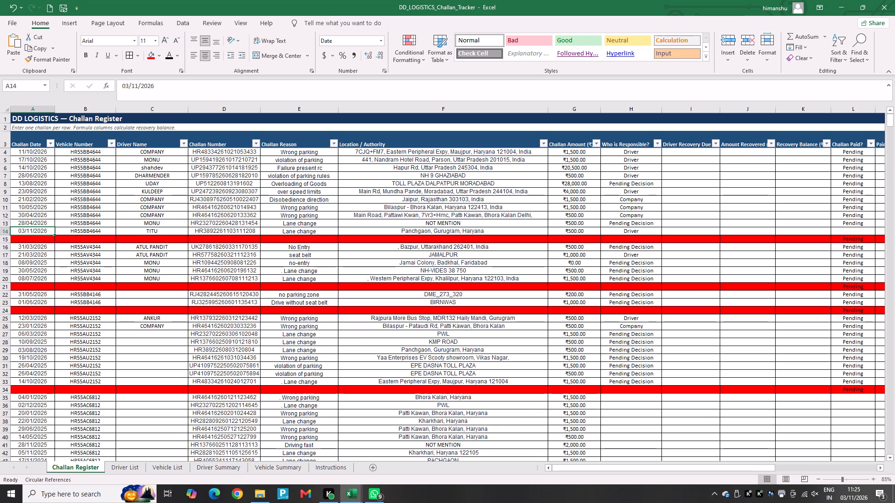
pyautogui.click(103, 295)
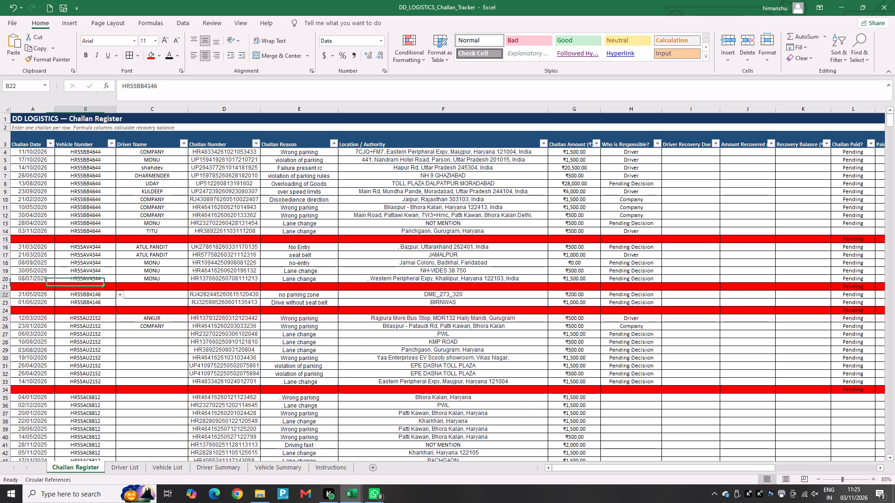
pyautogui.click(149, 296)
pyautogui.hotkey('alt', 'Tab')
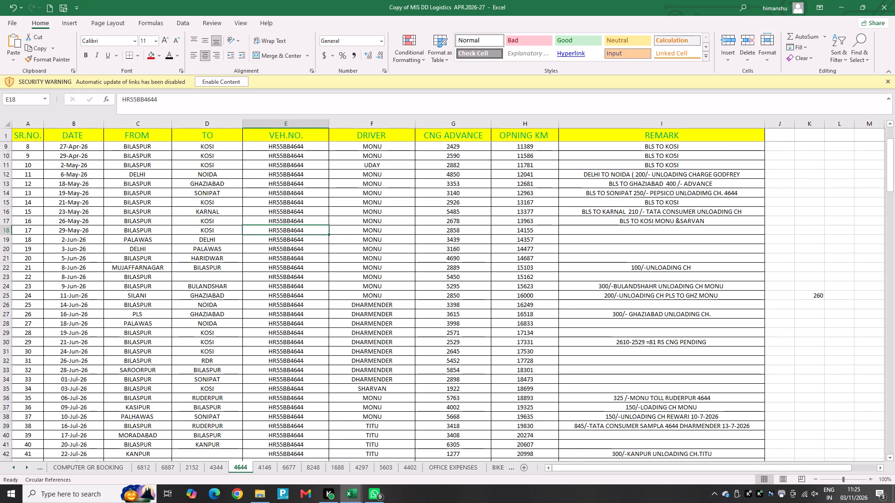
pyautogui.hotkey('alt', 'Tab')
pyautogui.hotkey('alt', 'Tab')
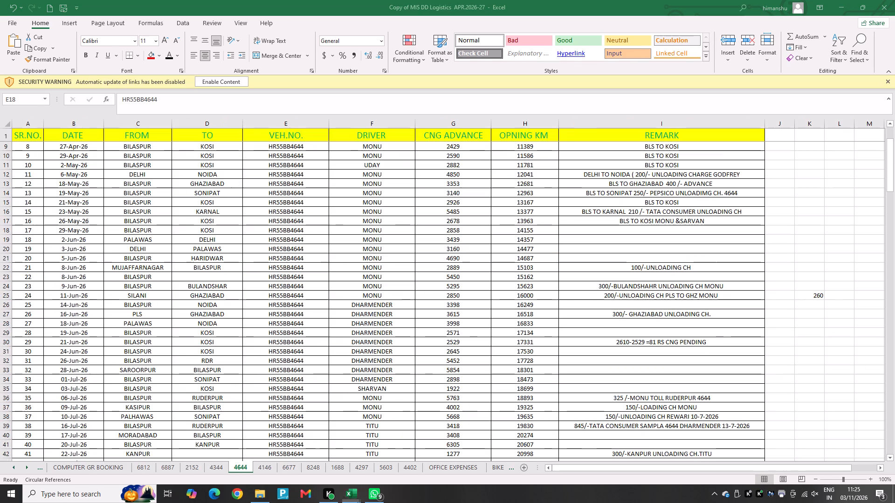
pyautogui.click(125, 230)
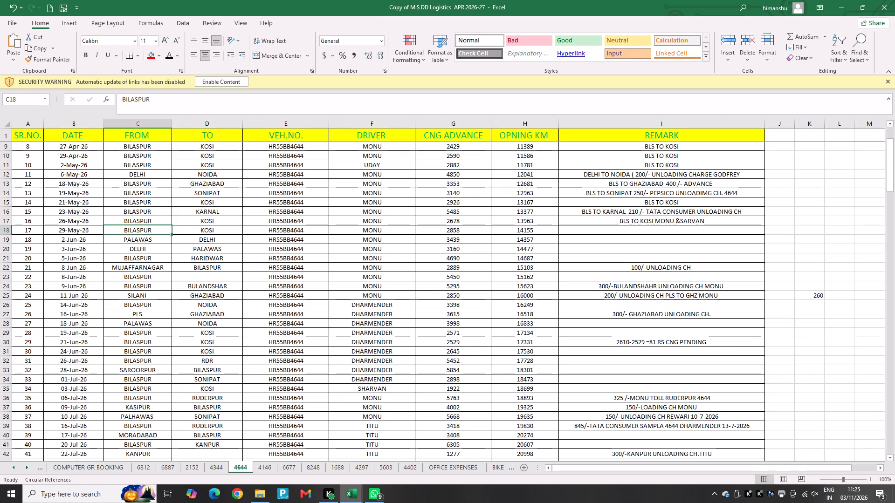
pyautogui.click(74, 229)
pyautogui.hotkey('alt', 'Tab')
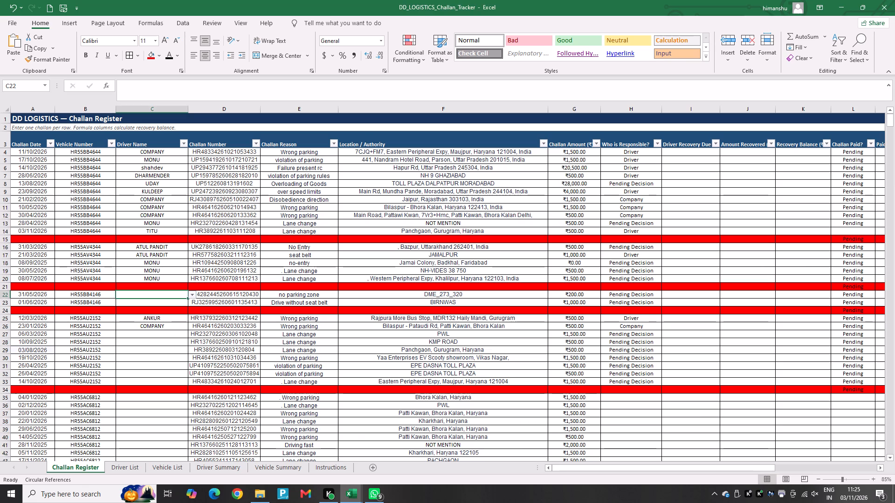
pyautogui.write('MONU')
pyautogui.press('Return')
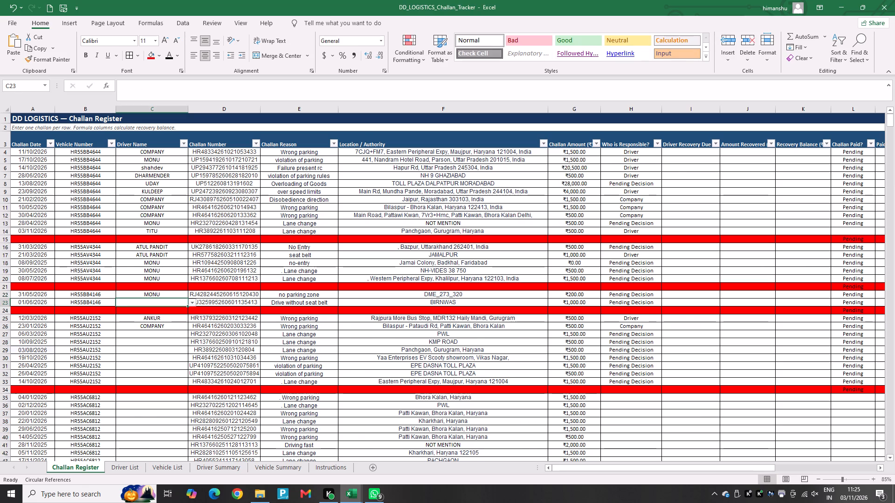
pyautogui.hotkey('alt', 'Tab')
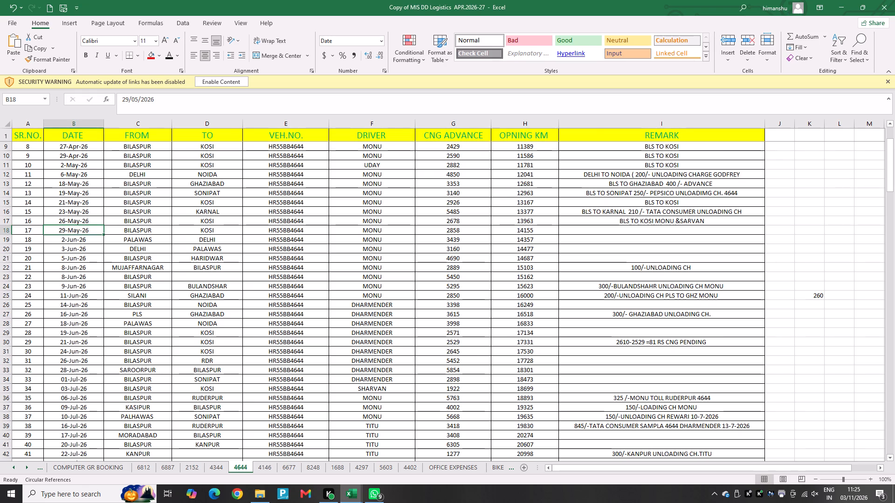
pyautogui.hotkey('alt', 'Tab')
pyautogui.click(150, 299)
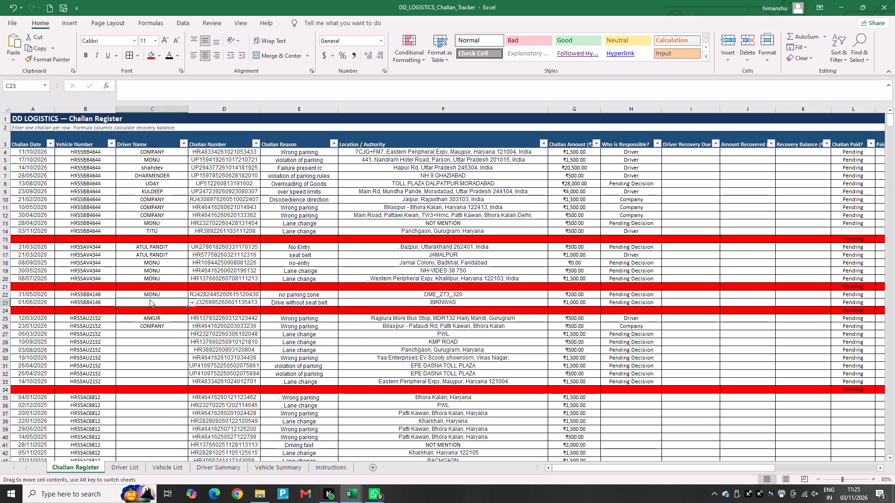
pyautogui.write('MONU')
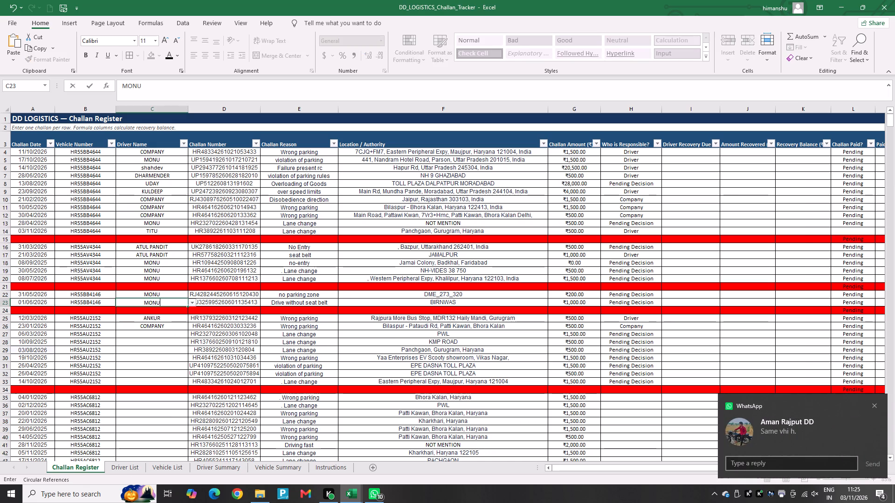
pyautogui.press('Return')
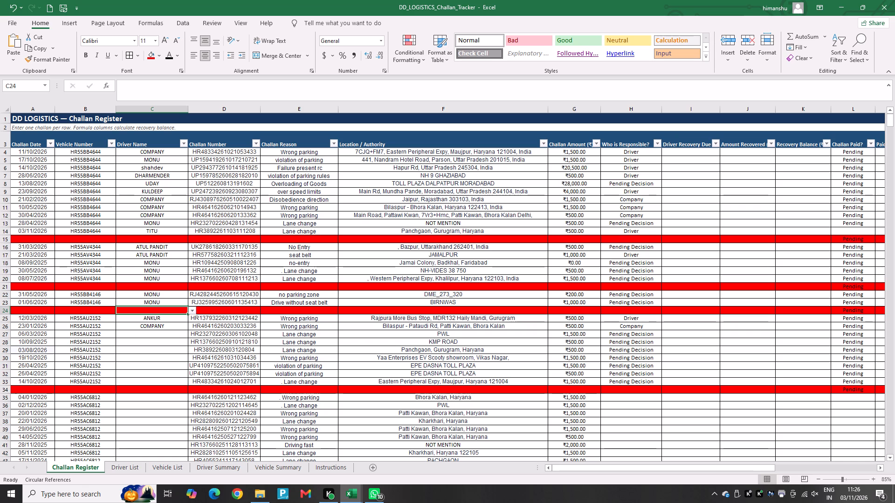
pyautogui.click(164, 332)
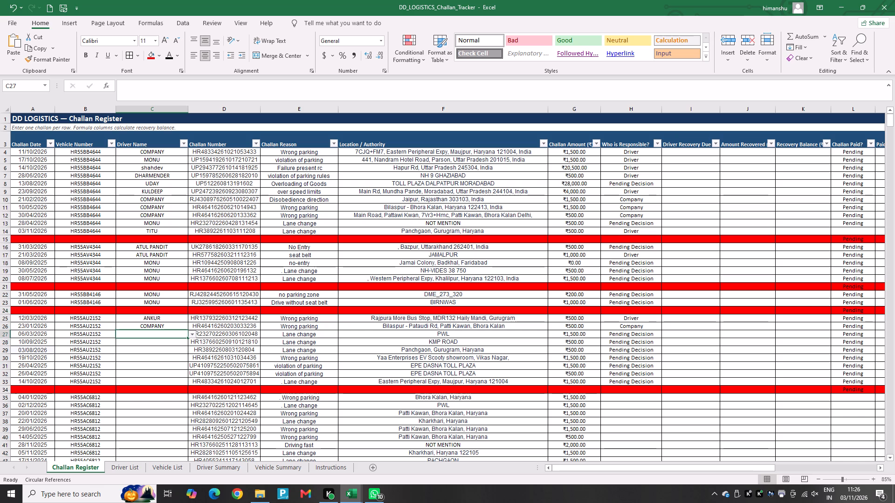
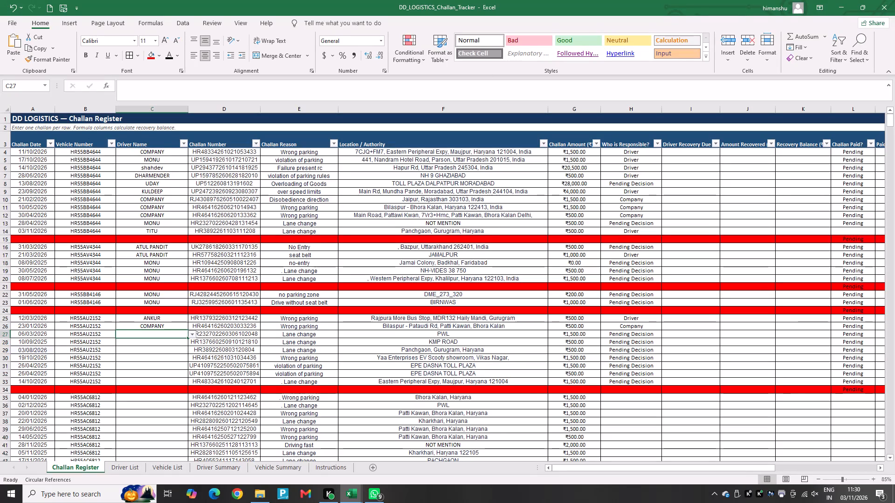
# Save the DD Logistics challan tracker workbook with the driver names entered so far.
pyautogui.hotkey('ctrl', 's')
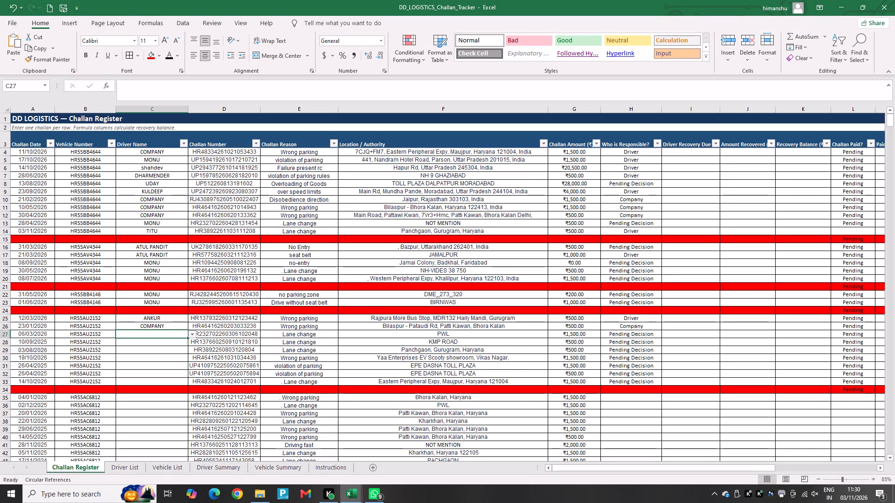
pyautogui.click(829, 11)
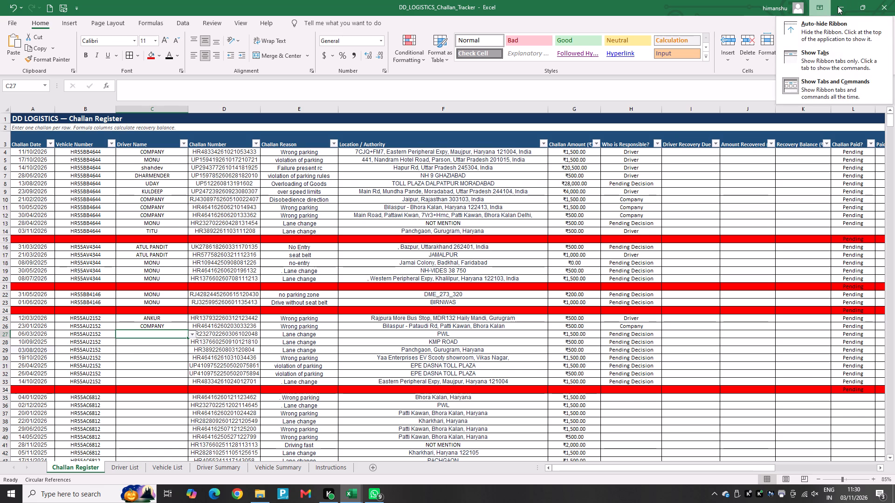
pyautogui.click(840, 6)
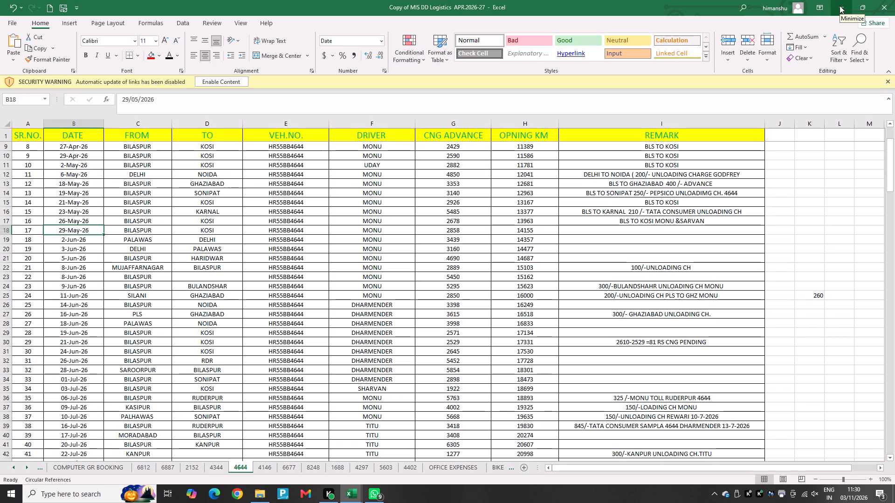